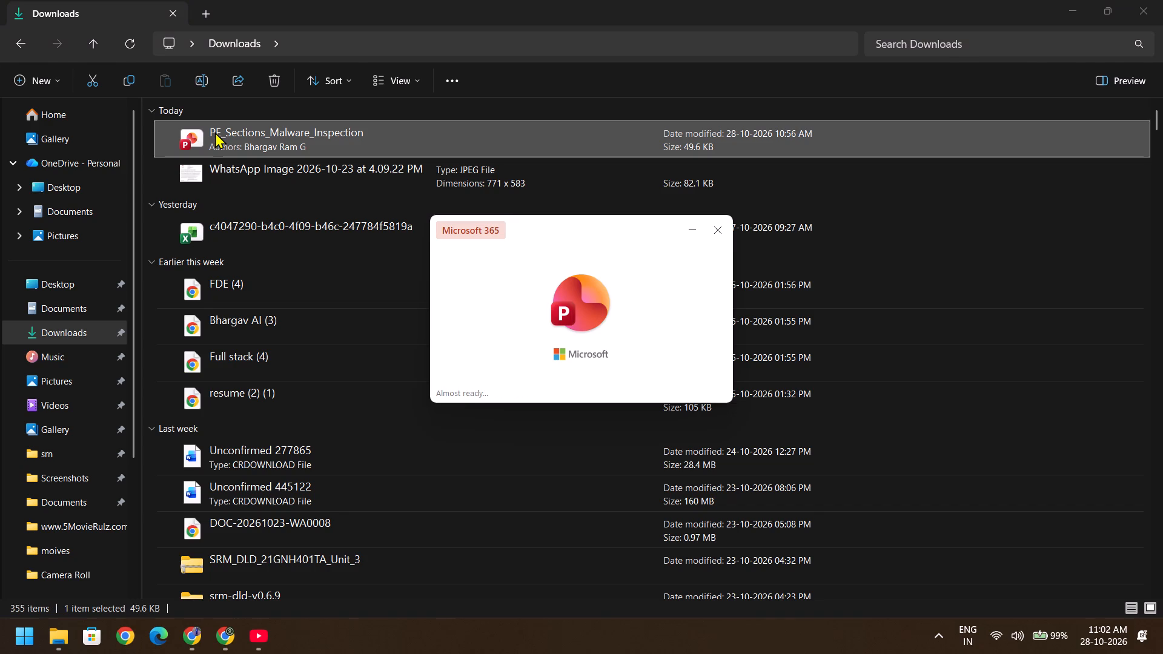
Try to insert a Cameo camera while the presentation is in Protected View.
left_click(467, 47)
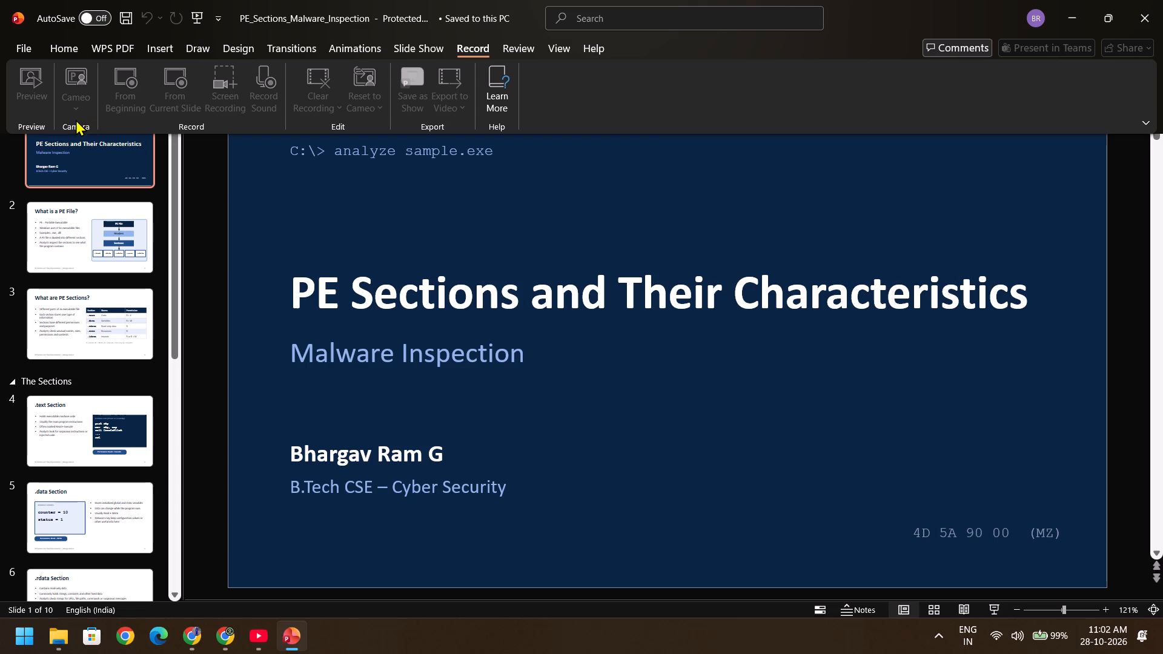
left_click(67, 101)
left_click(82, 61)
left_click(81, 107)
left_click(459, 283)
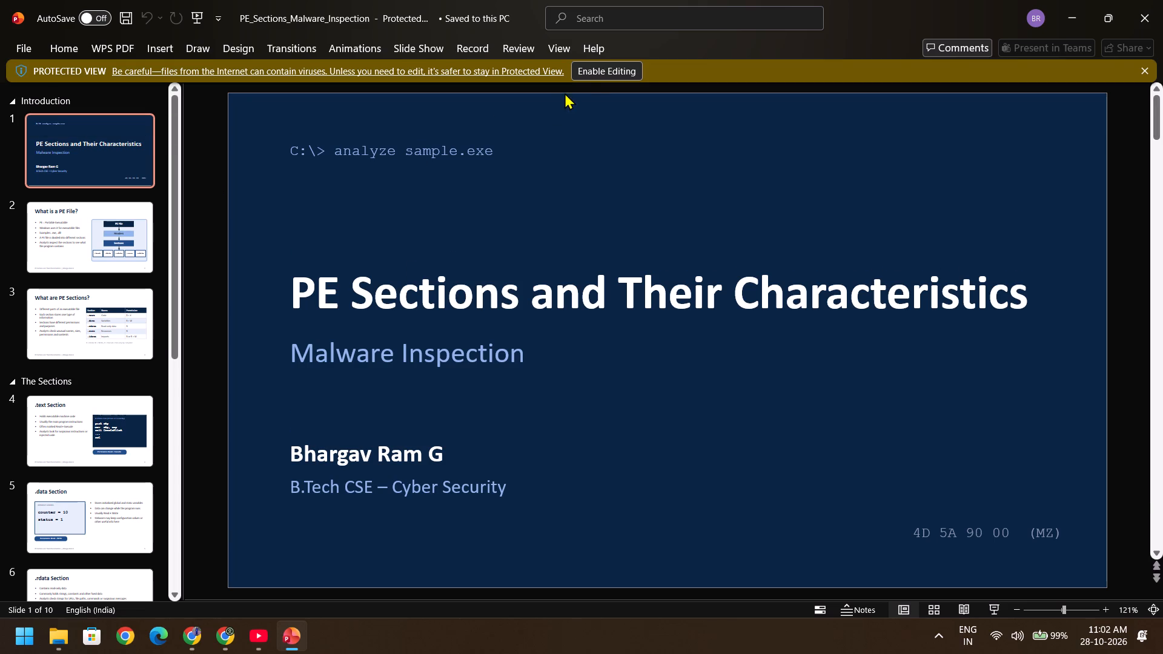
Enable editing of the presentation and insert a Cameo camera feed on all slides.
left_click(585, 73)
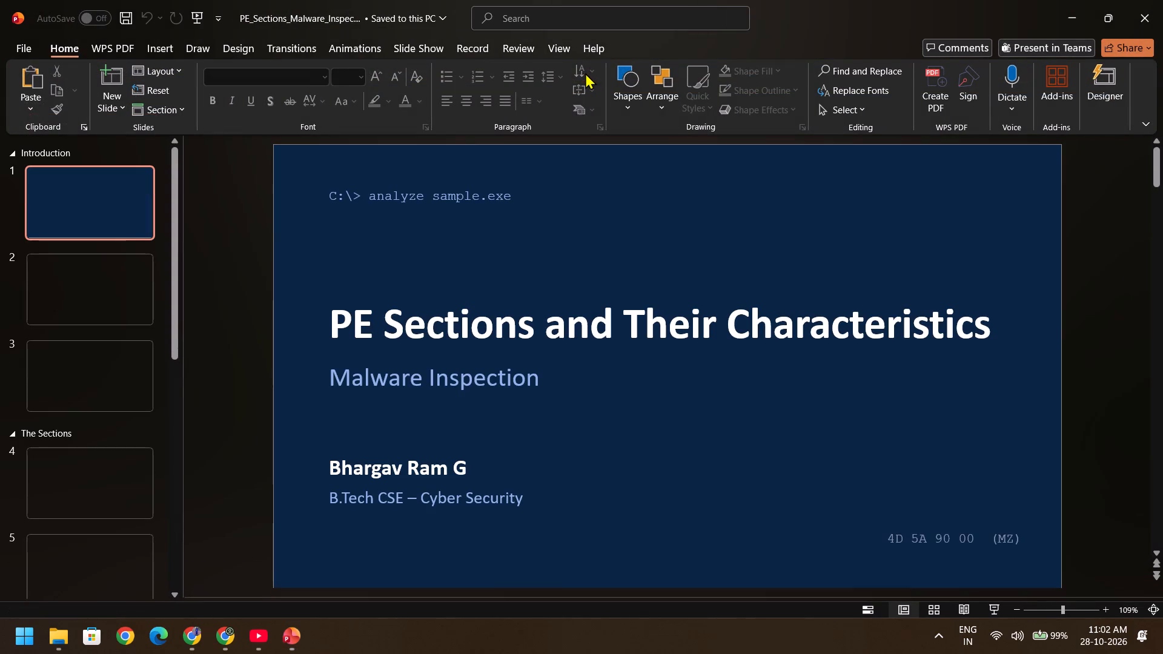
left_click(469, 42)
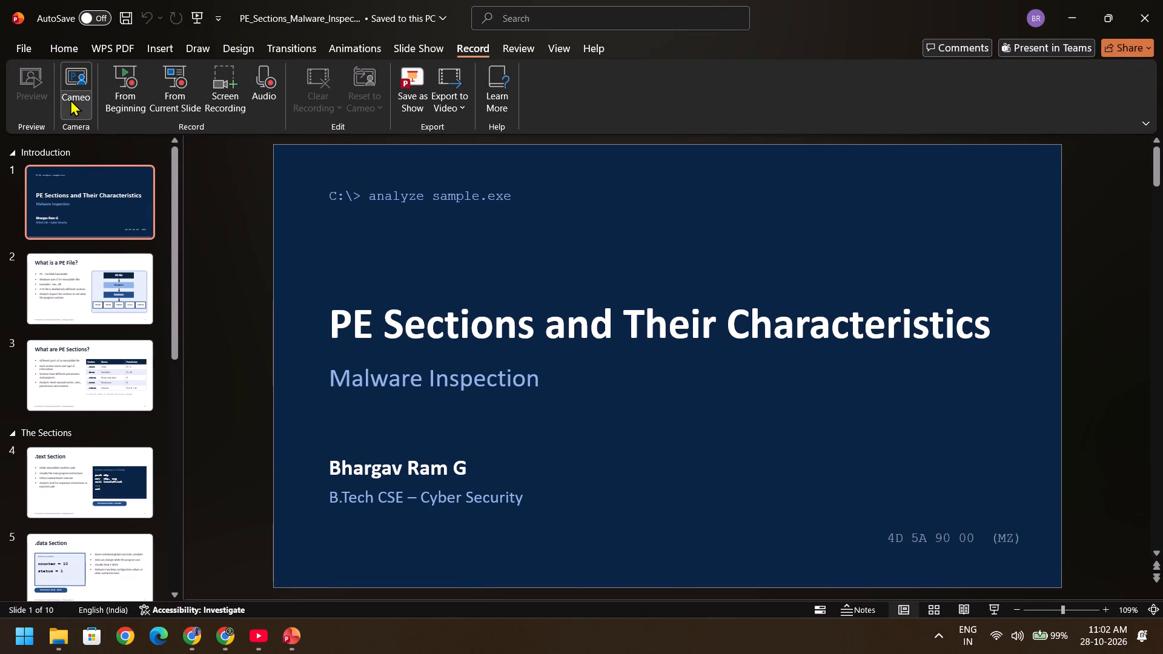
left_click(71, 99)
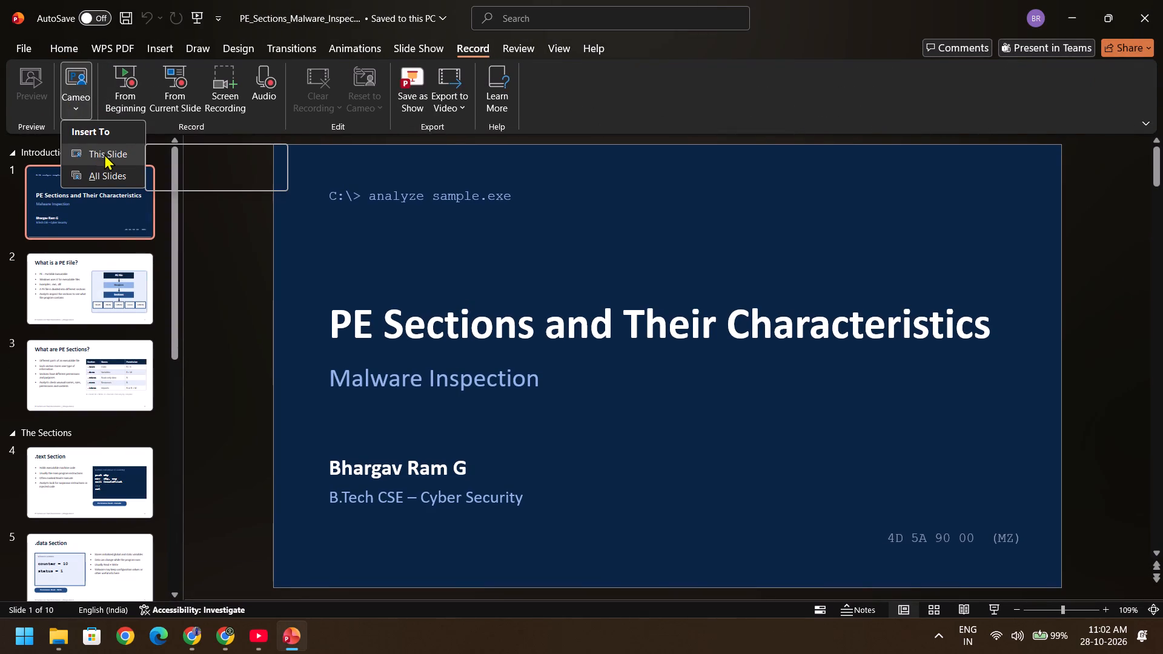
left_click(110, 170)
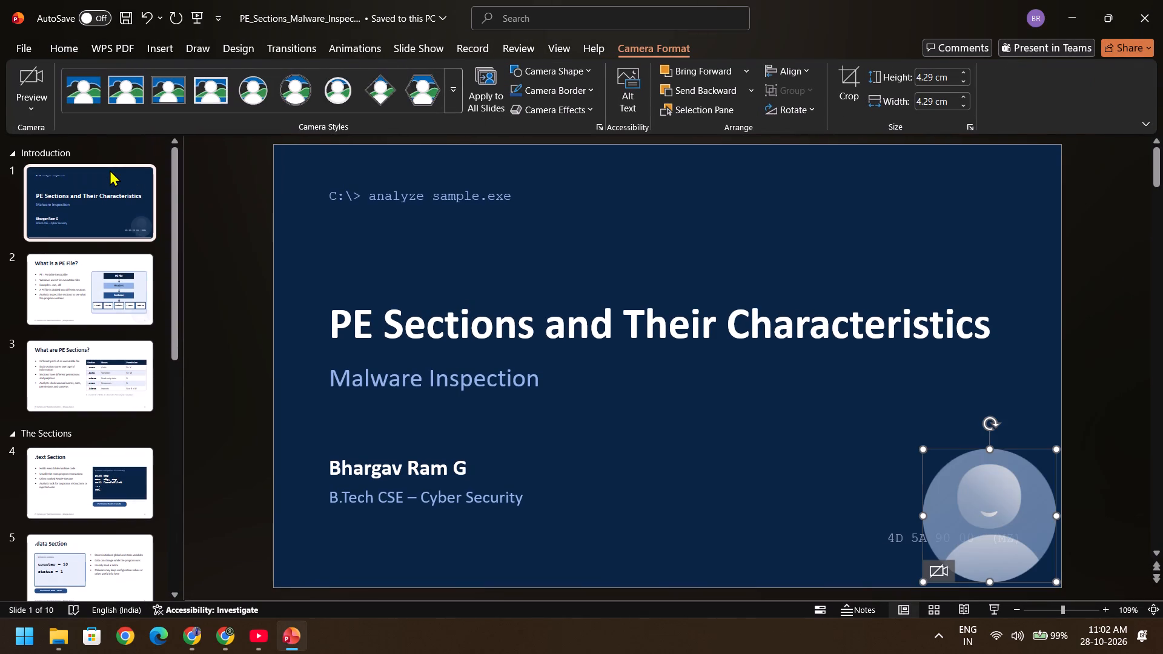
Try the second Designer layout on the title slide and reposition its camera circle just inside the slide's lower-right corner.
left_click(989, 501)
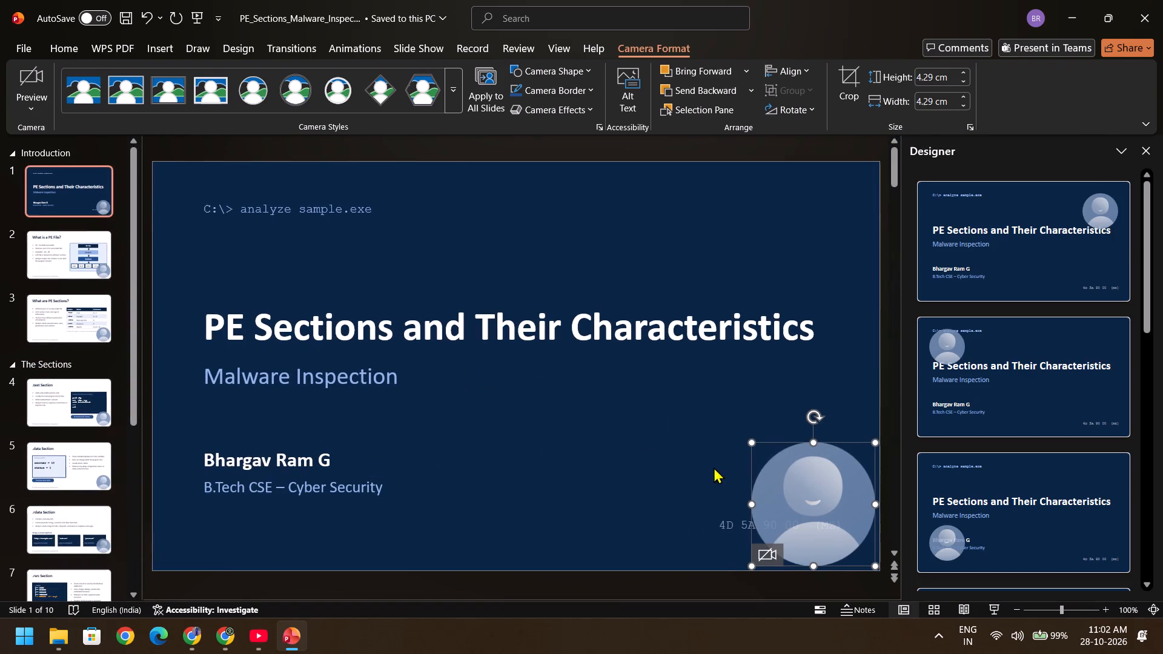
left_click(997, 380)
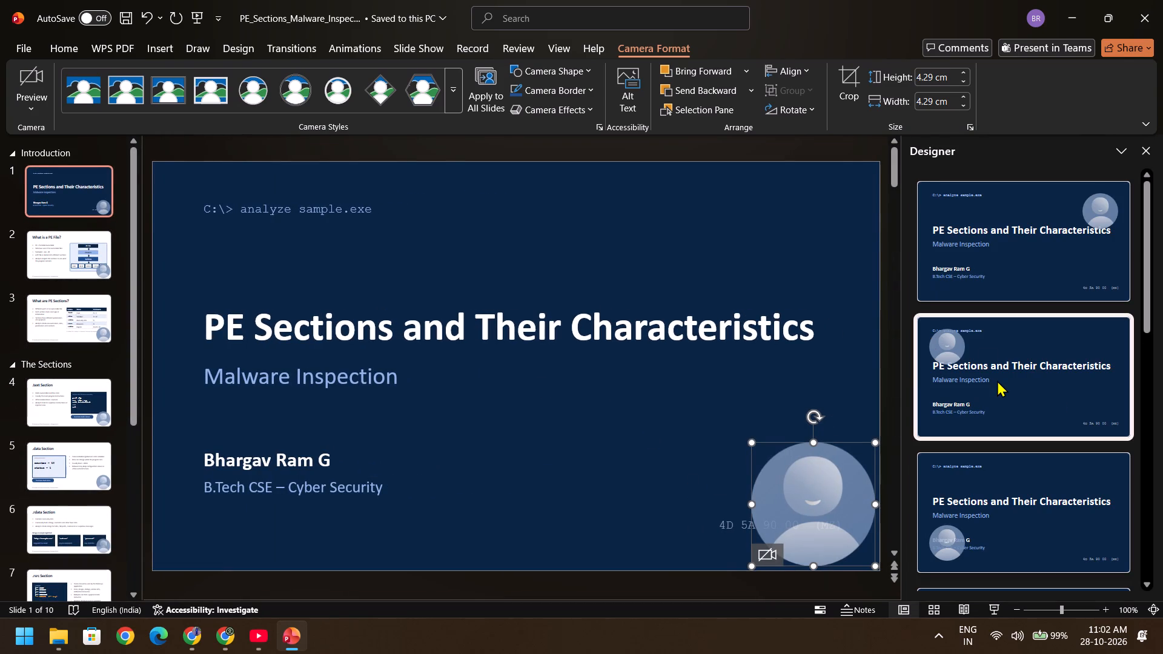
left_click_drag(251, 256, 761, 484)
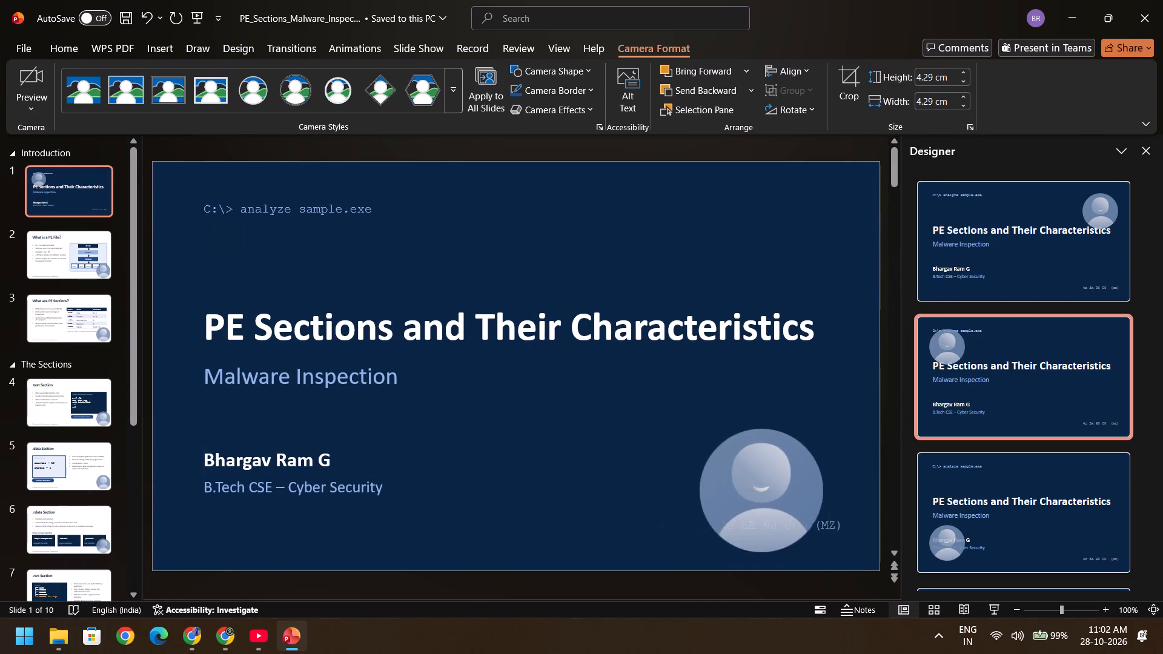
left_click_drag(761, 484, 804, 484)
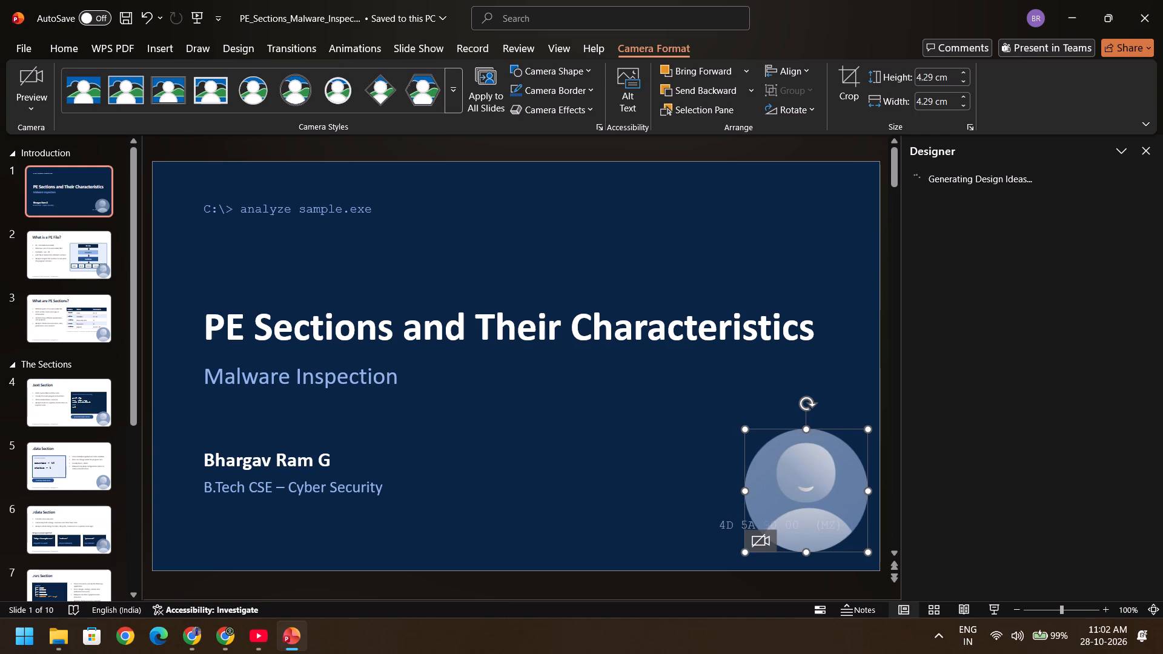
Check how the camera circle sits on the other slides, from What are PE Sections? through Conclusion, and return to the title slide.
left_click(94, 310)
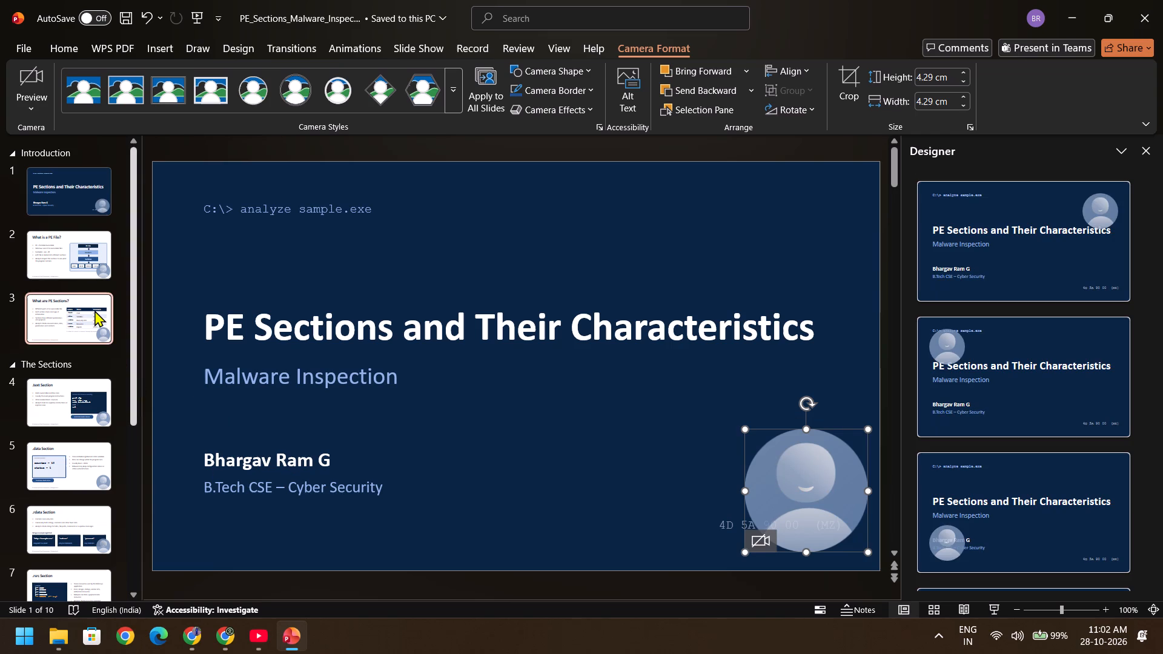
left_click(67, 402)
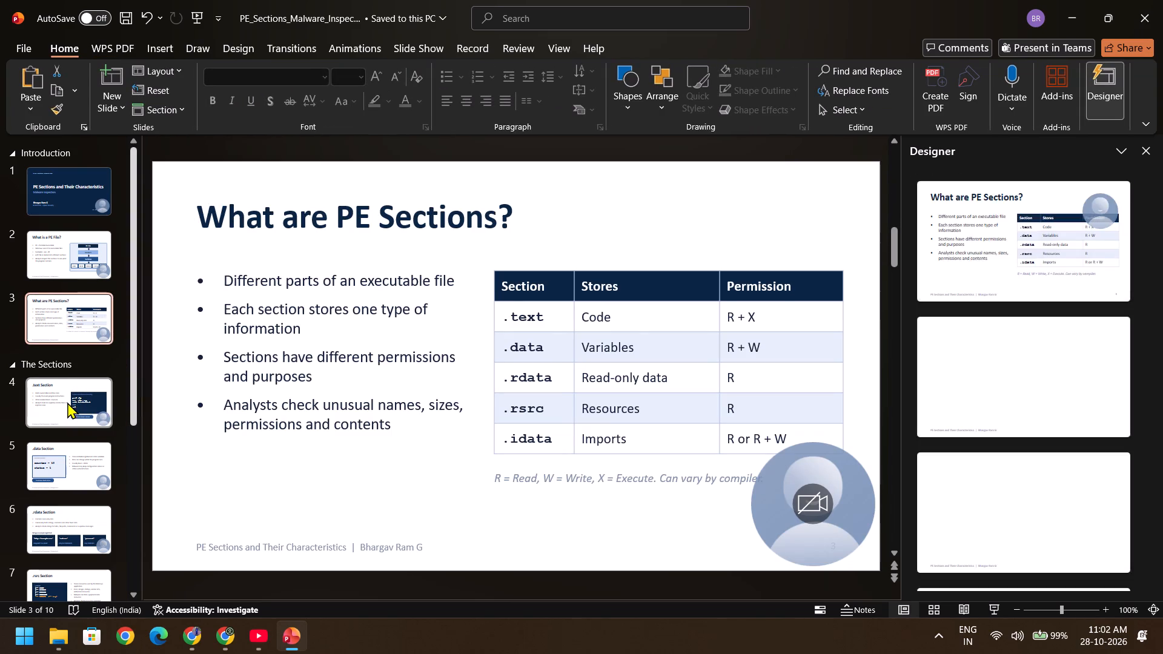
scroll(61, 466, "down", 6)
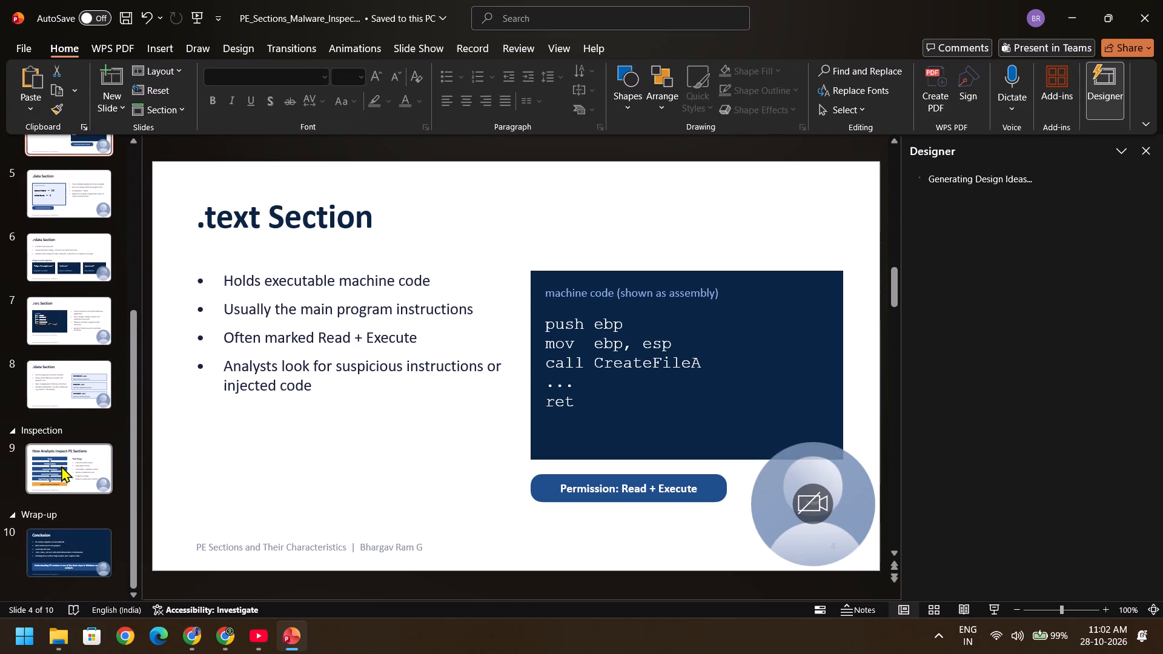
scroll(61, 466, "down", 1)
scroll(61, 466, "up", 8)
left_click(78, 206)
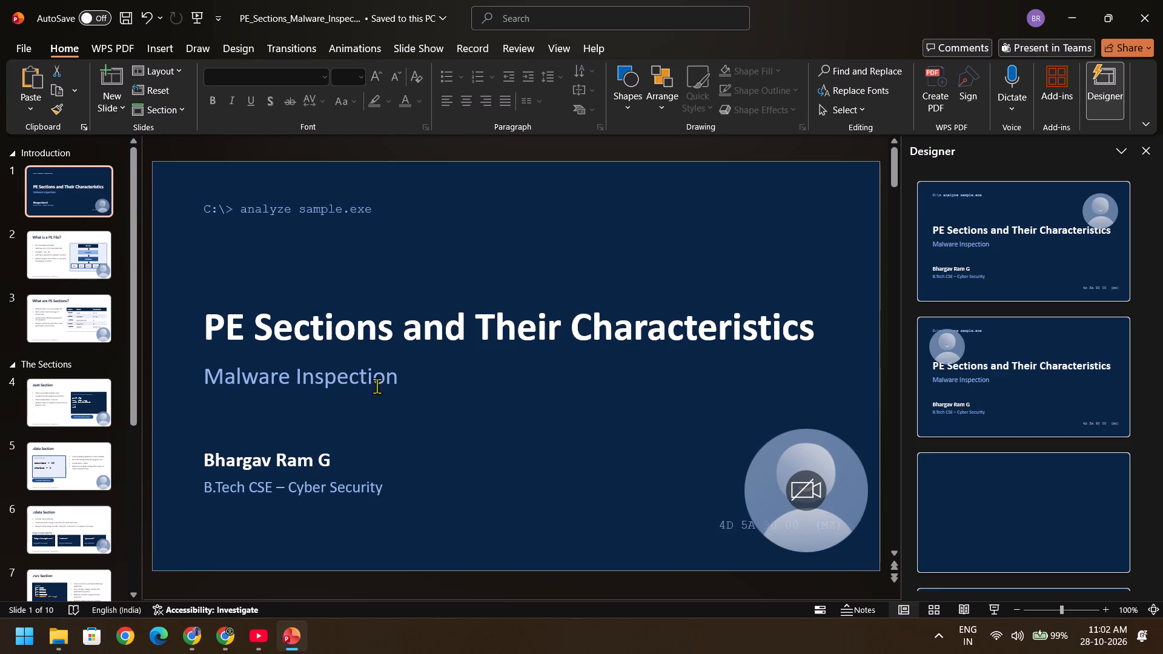
On the What is a PE File? slide, turn on the camera preview and move its circle below the bullets, clear of the diagram.
left_click(89, 265)
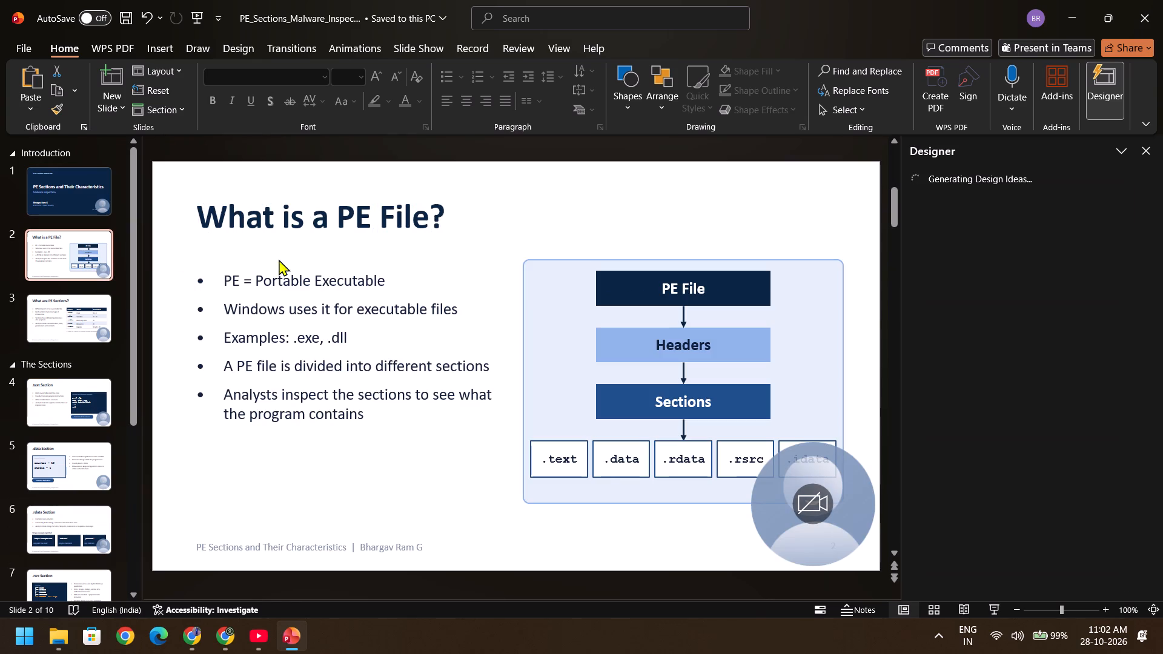
left_click_drag(804, 512, 541, 508)
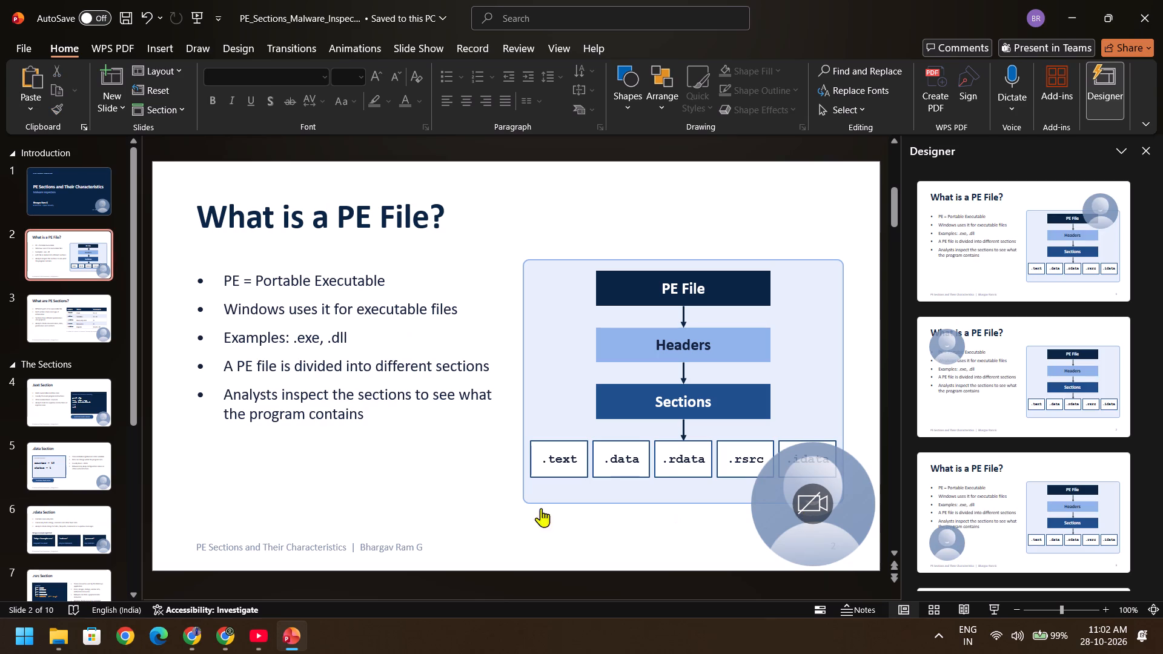
left_click_drag(541, 508, 795, 513)
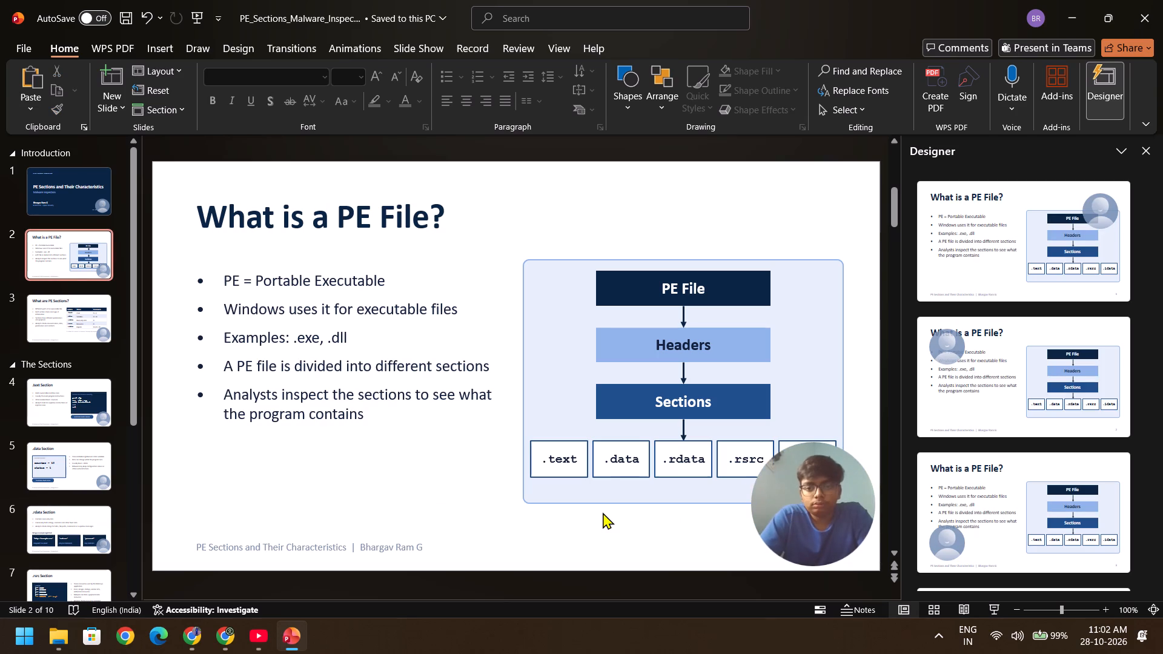
left_click(804, 509)
left_click(807, 511)
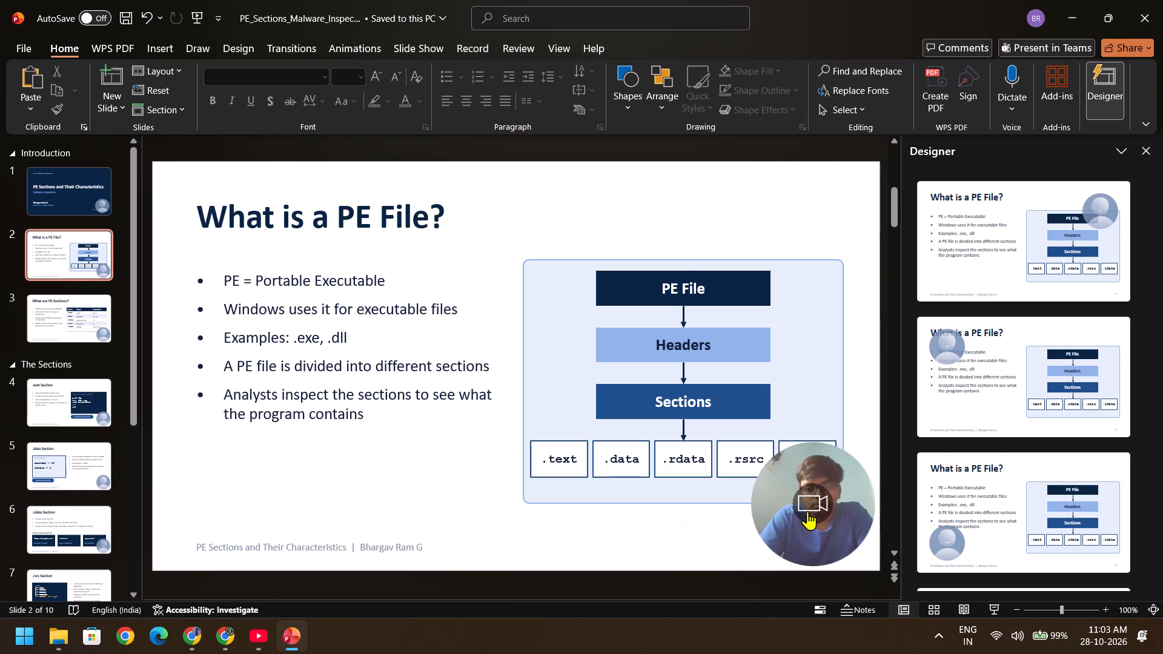
left_click_drag(864, 489, 503, 492)
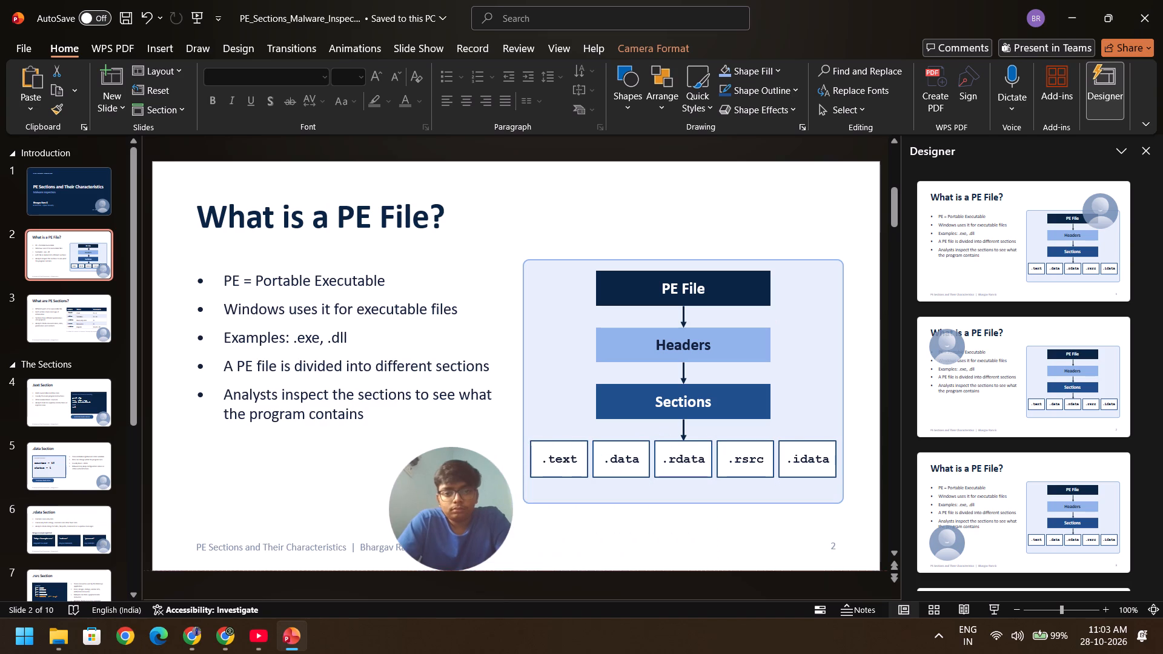
left_click_drag(503, 492, 505, 483)
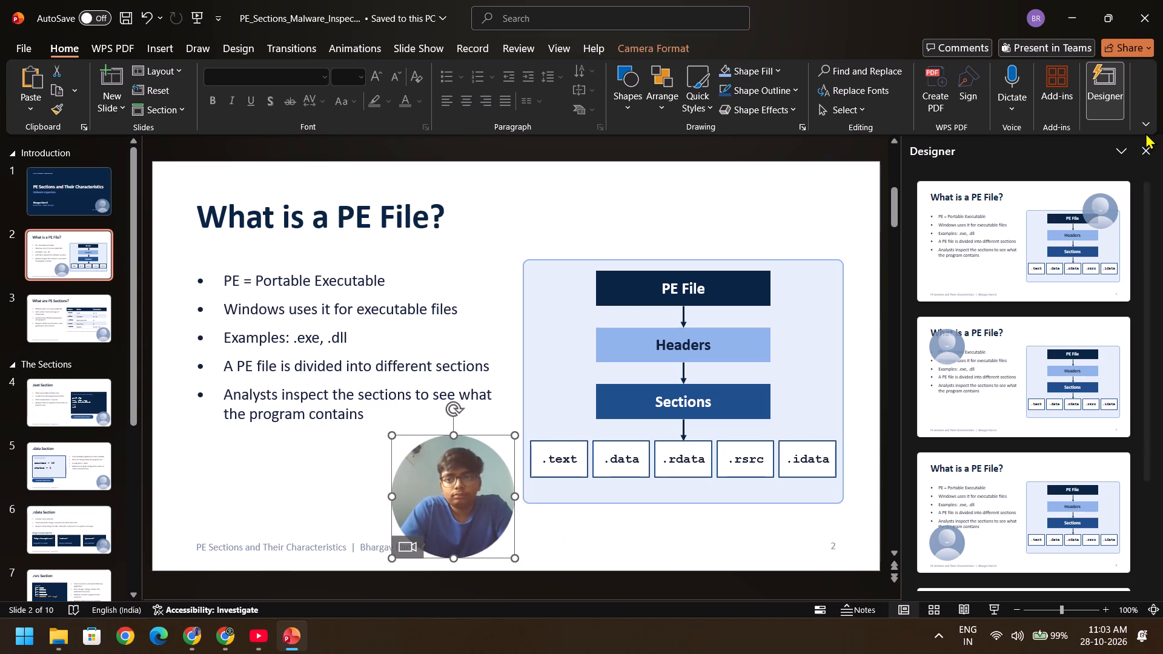
Close the Designer suggestions to give the slide more room.
left_click_drag(1145, 133, 1147, 151)
left_click(1147, 151)
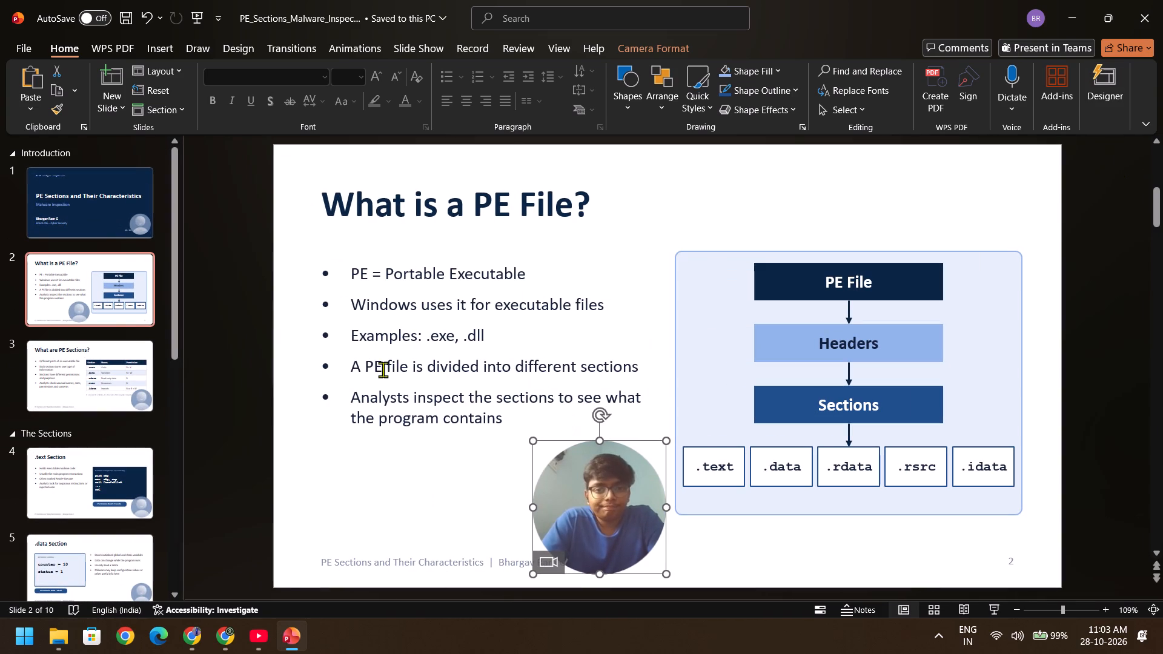
Check the live camera preview on the title and What are PE Sections? slides, and look over the remaining slide thumbnails.
left_click(83, 192)
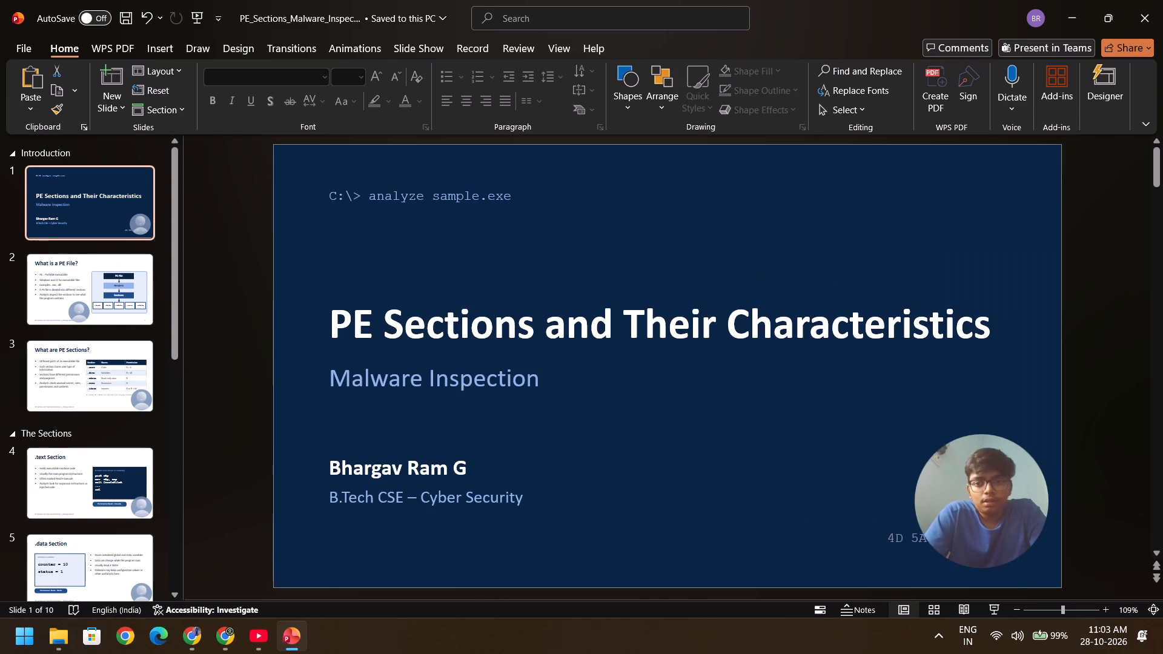
left_click(978, 501)
left_click(978, 501)
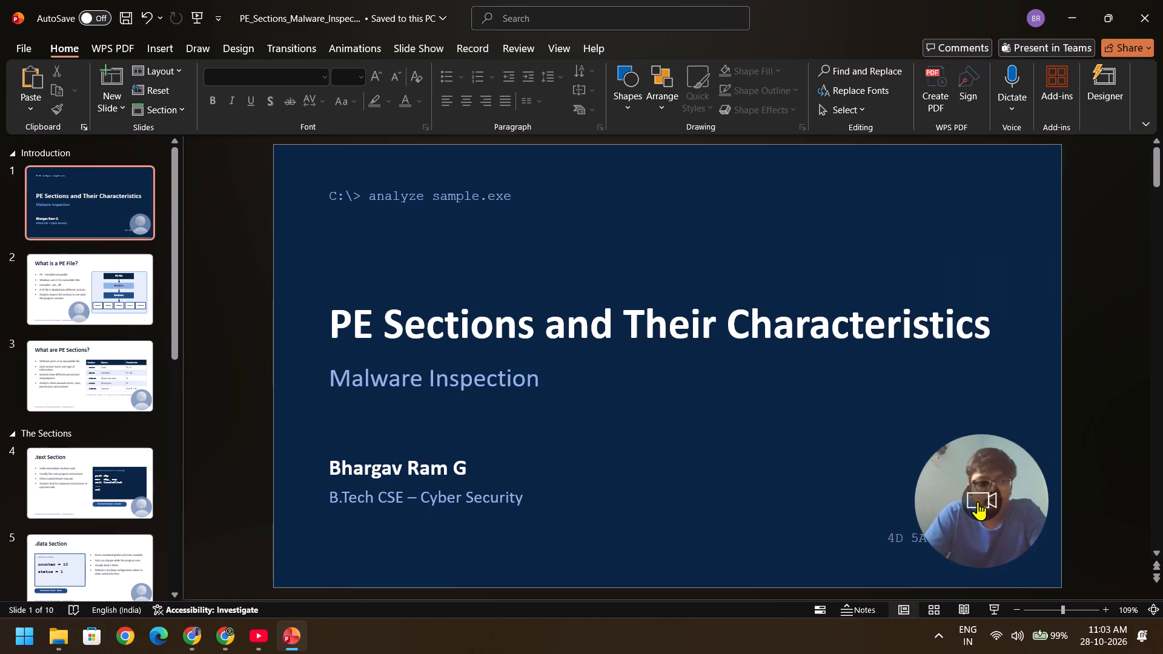
left_click(96, 359)
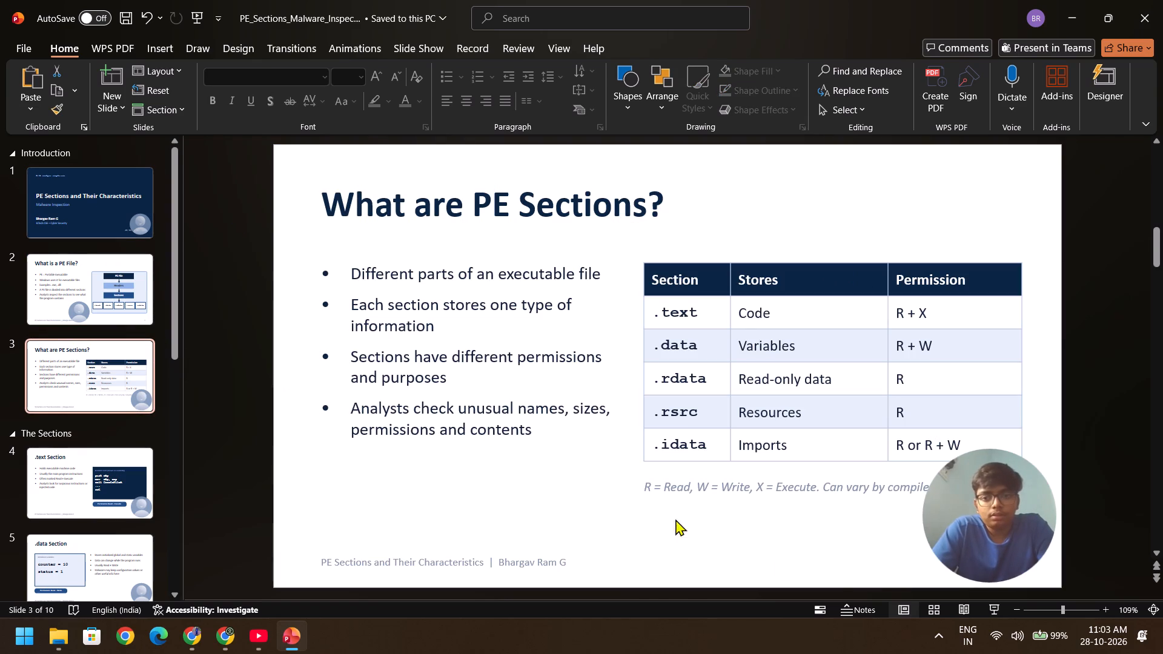
scroll(97, 489, "down", 12)
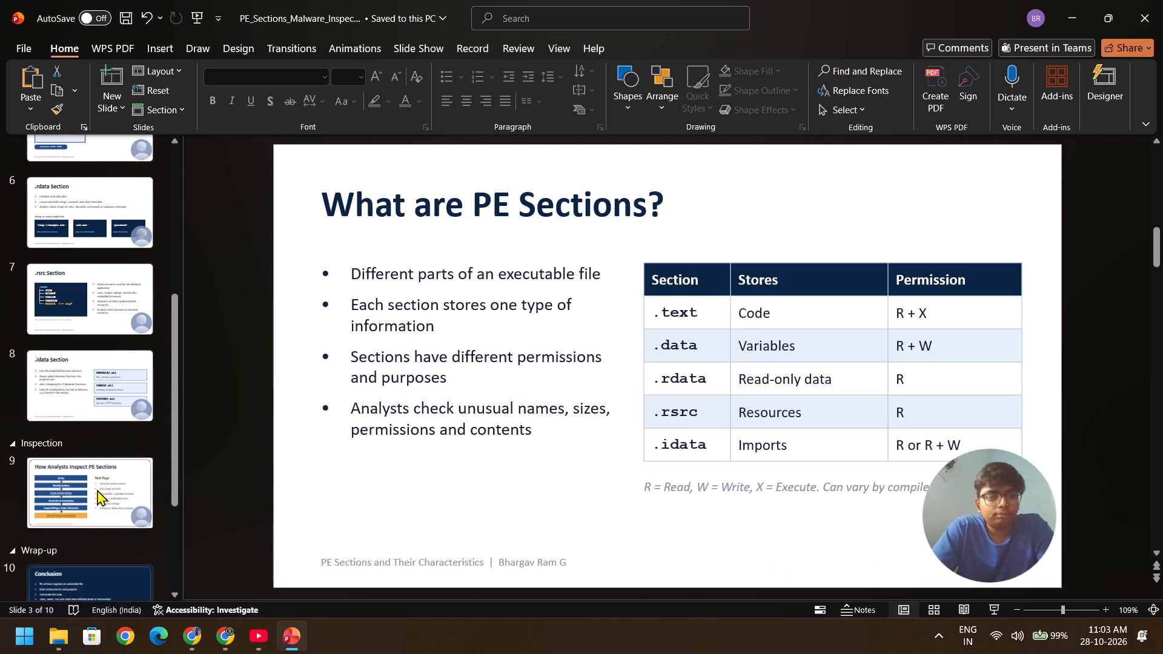
scroll(97, 489, "up", 7)
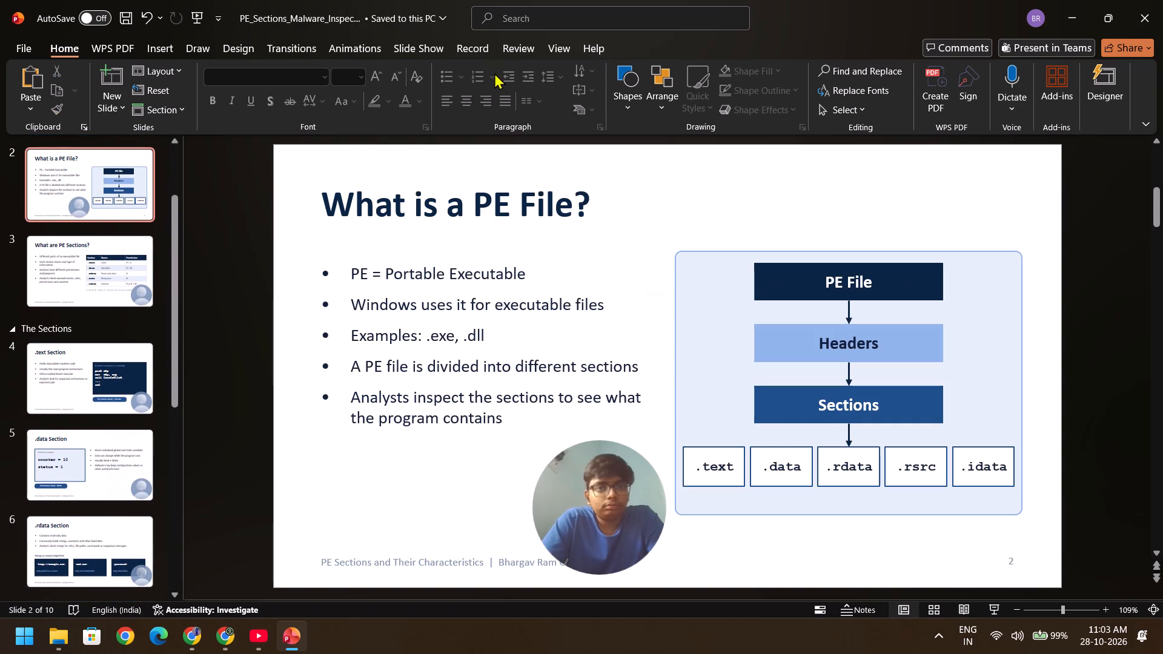
Open the recording view from the beginning, check the speaker notes and camera circle on several slides, and exit without recording.
left_click(475, 47)
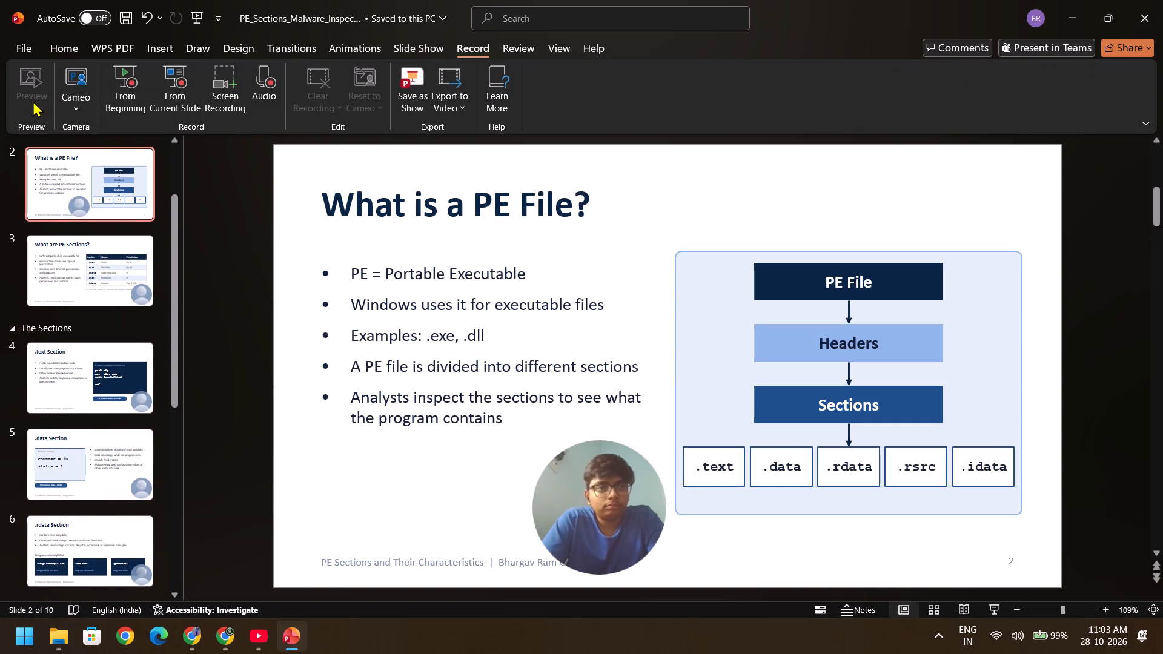
left_click(73, 110)
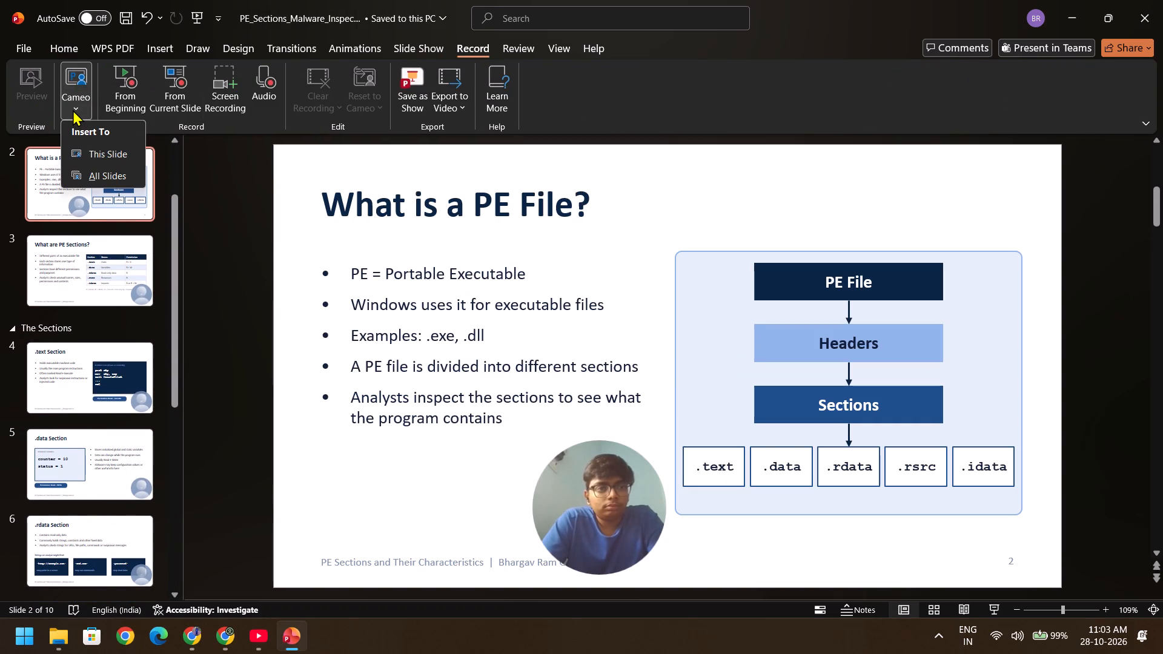
left_click(73, 110)
left_click(116, 94)
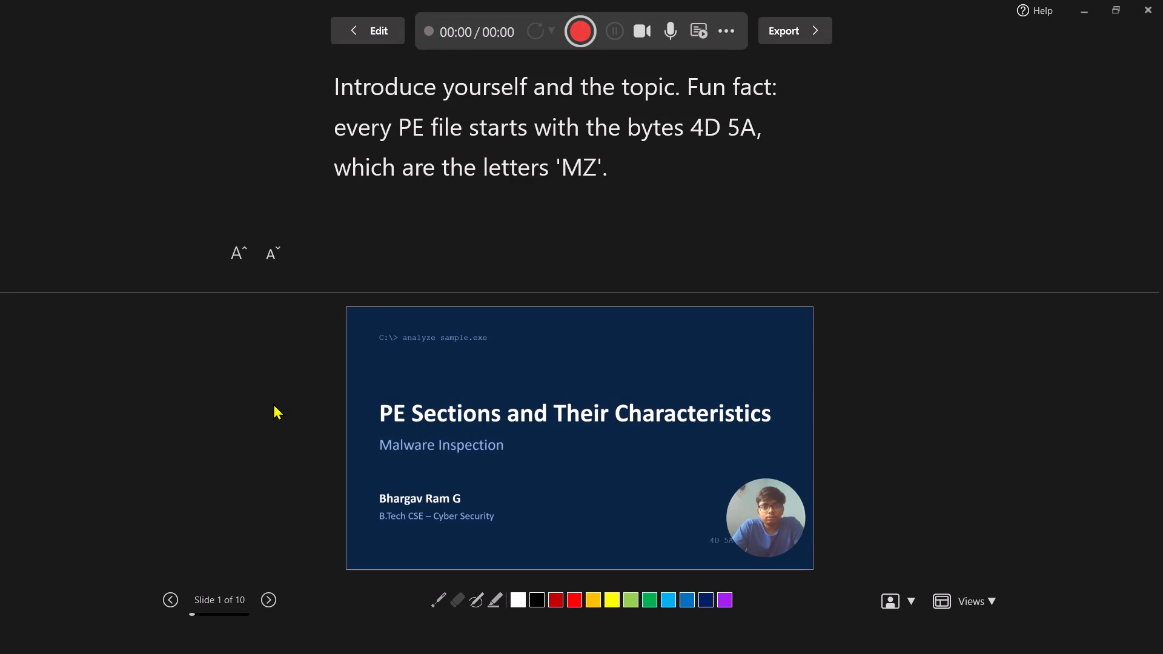
scroll(324, 461, "down", 1)
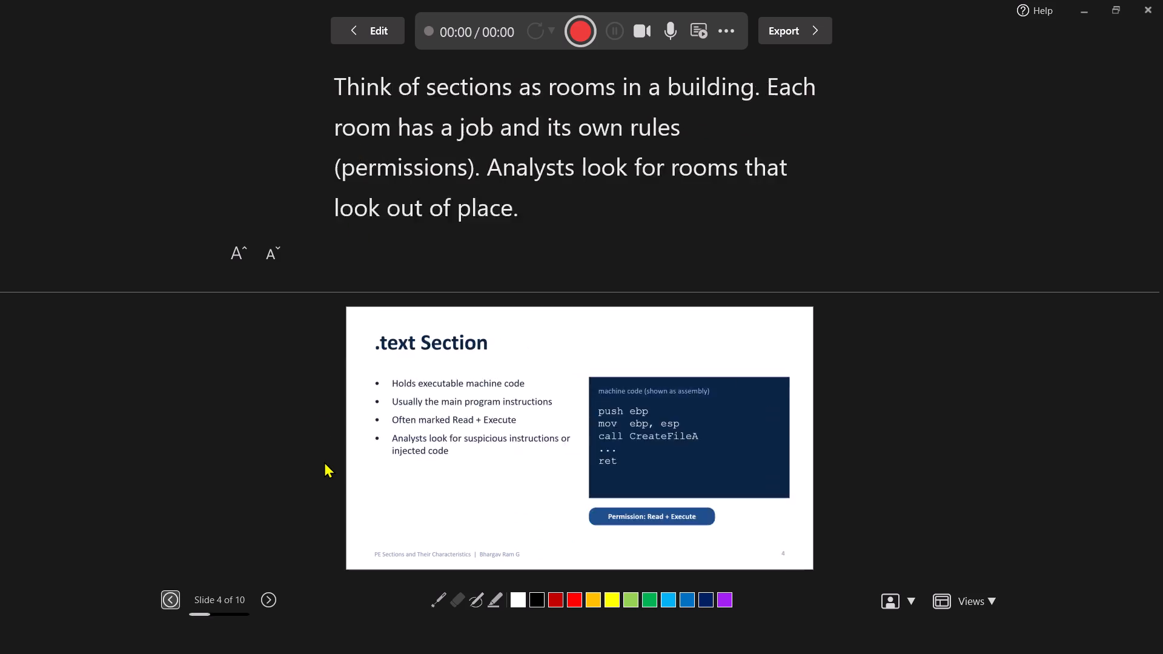
scroll(324, 461, "down", 1)
scroll(324, 461, "up", 3)
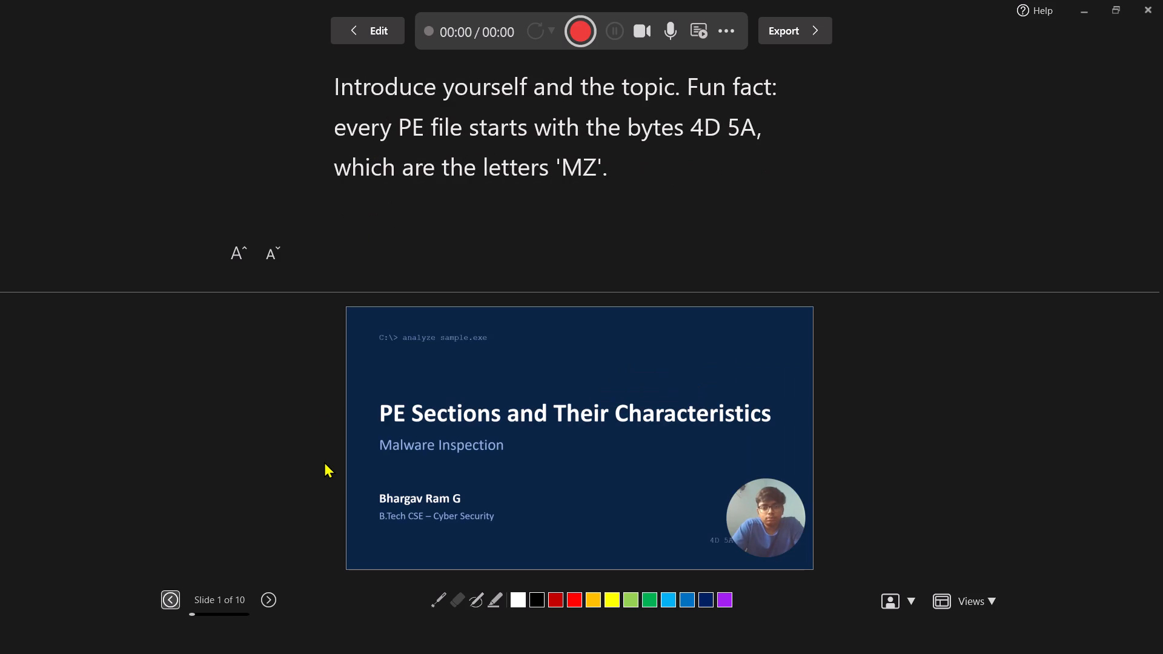
key("Right")
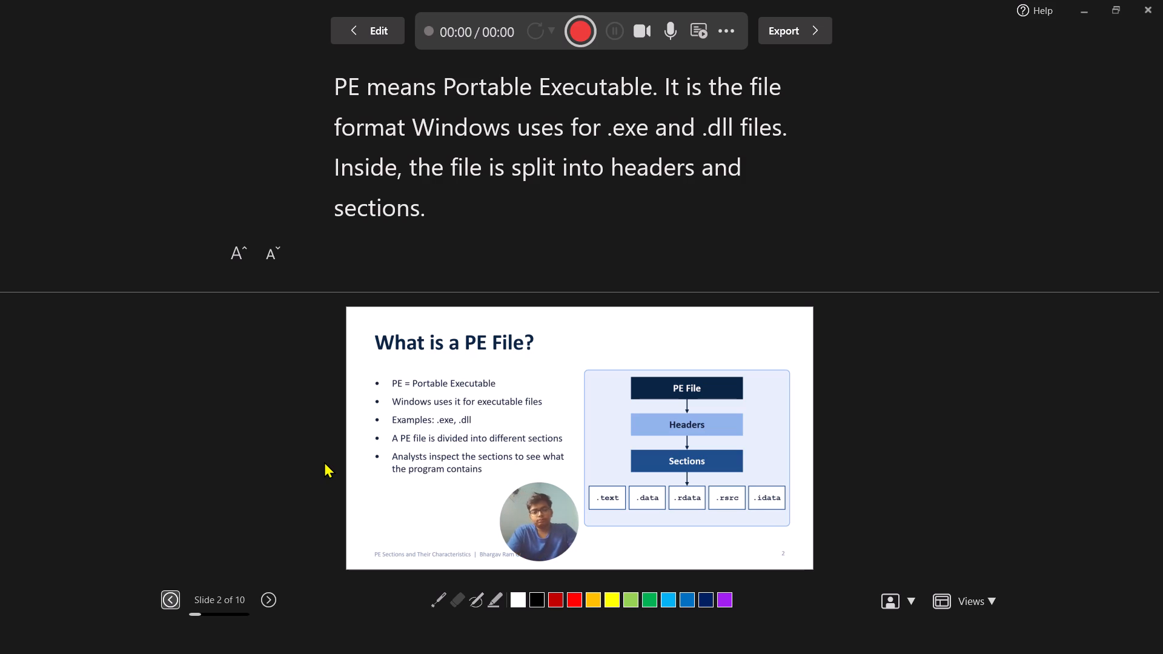
key("Escape")
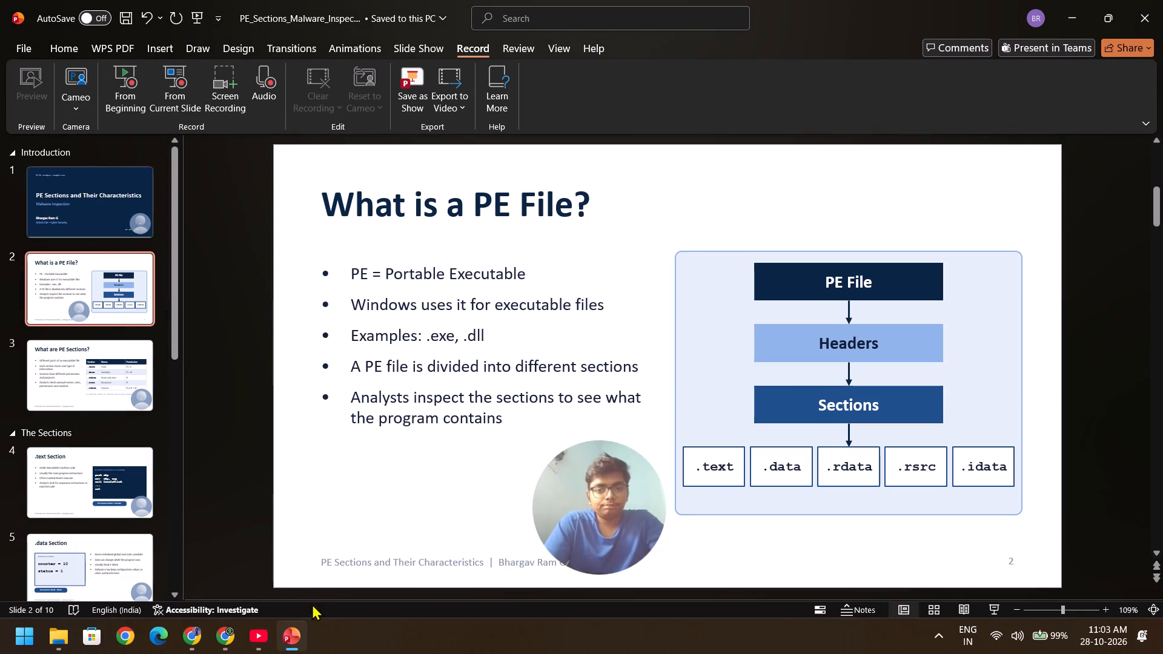
Switch to the YouTube window, pause the song and close the window.
left_click(270, 635)
left_click(463, 320)
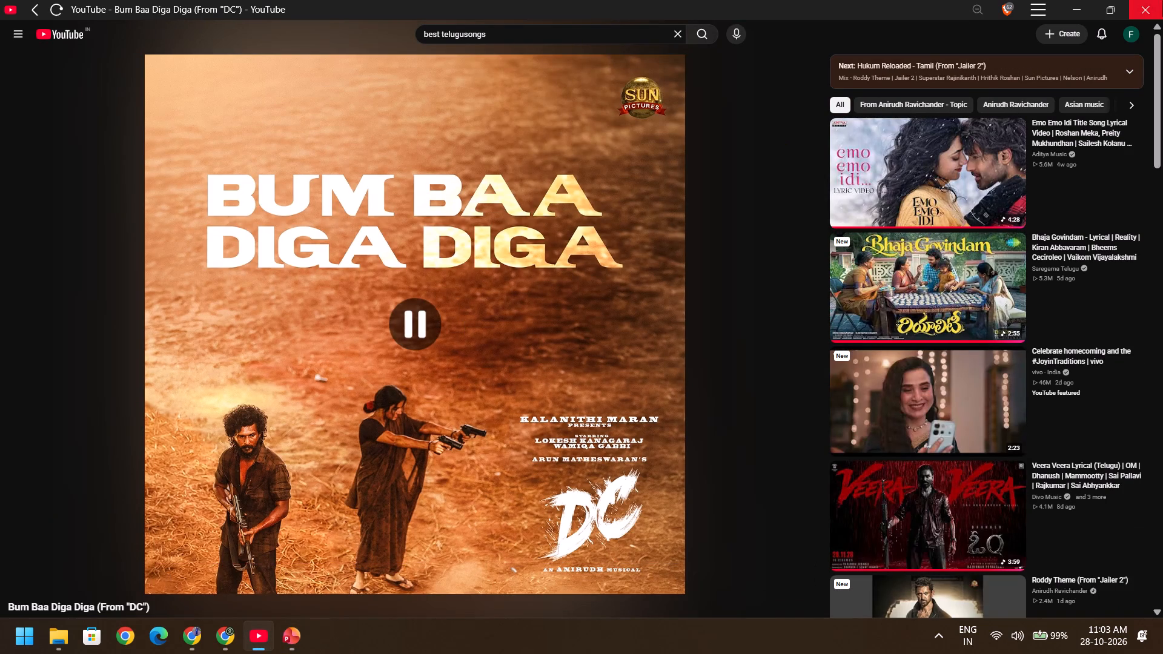
left_click(1162, 0)
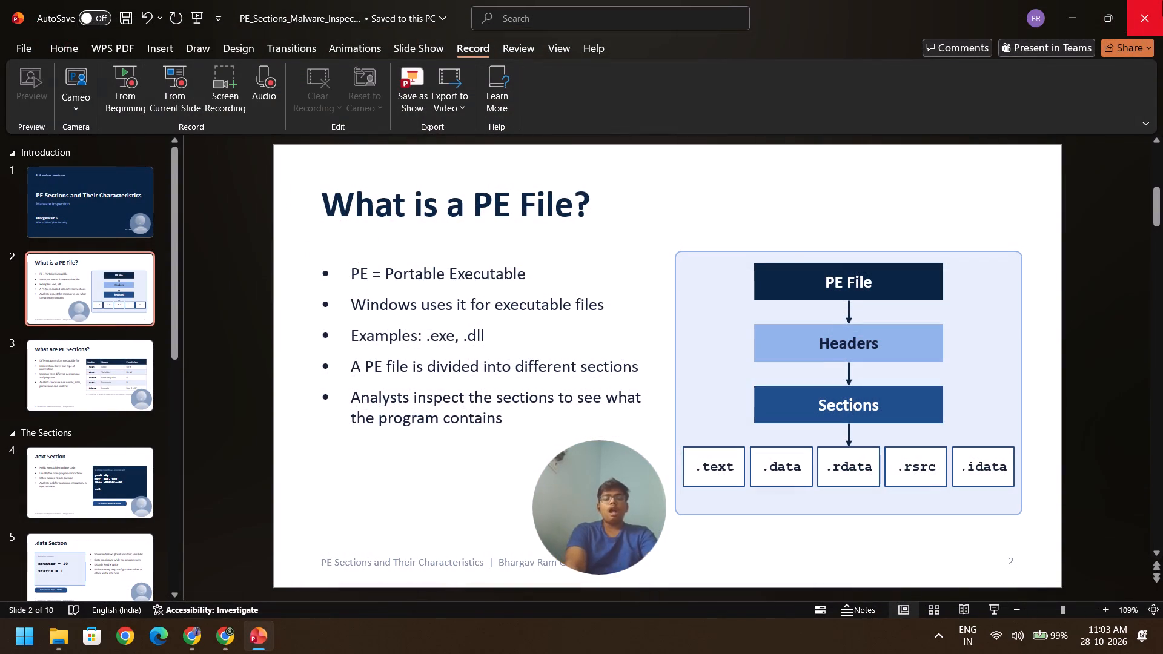
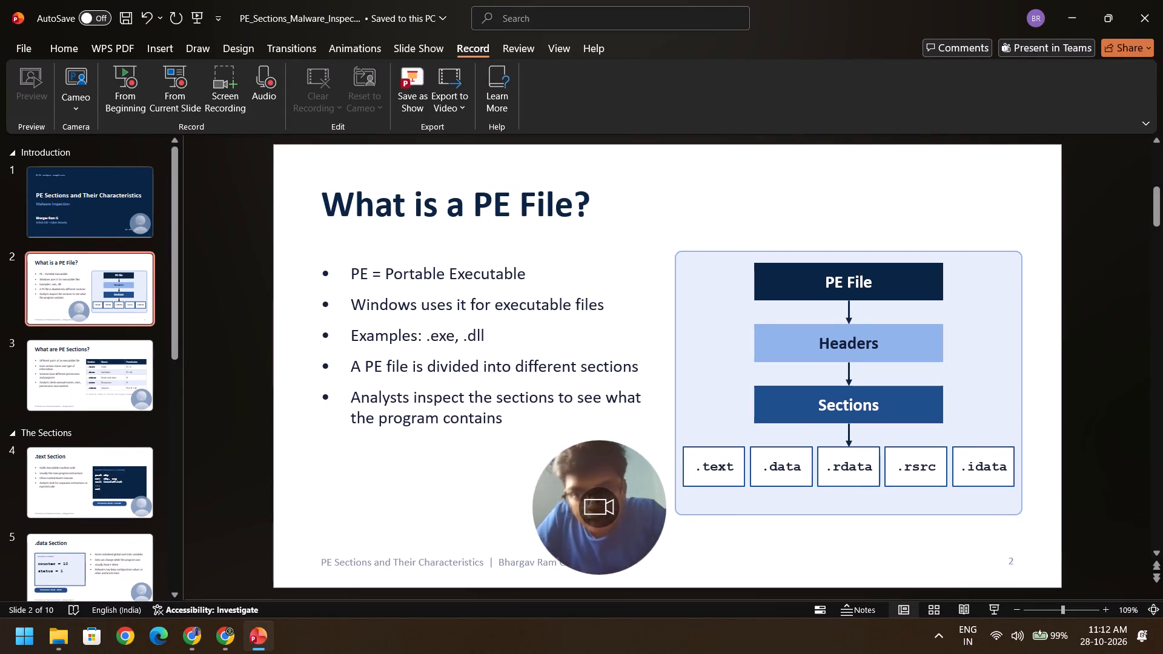
Delete the "C:\> analyze sample.exe" text line above the heading on the title slide.
left_click(114, 218)
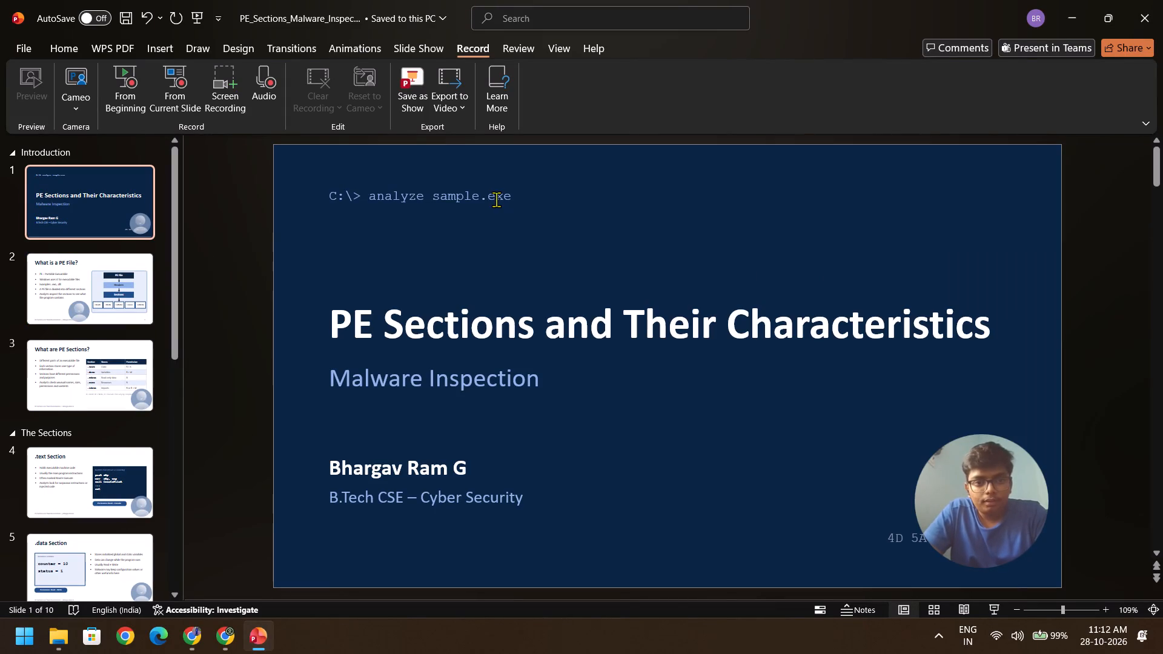
left_click(511, 199)
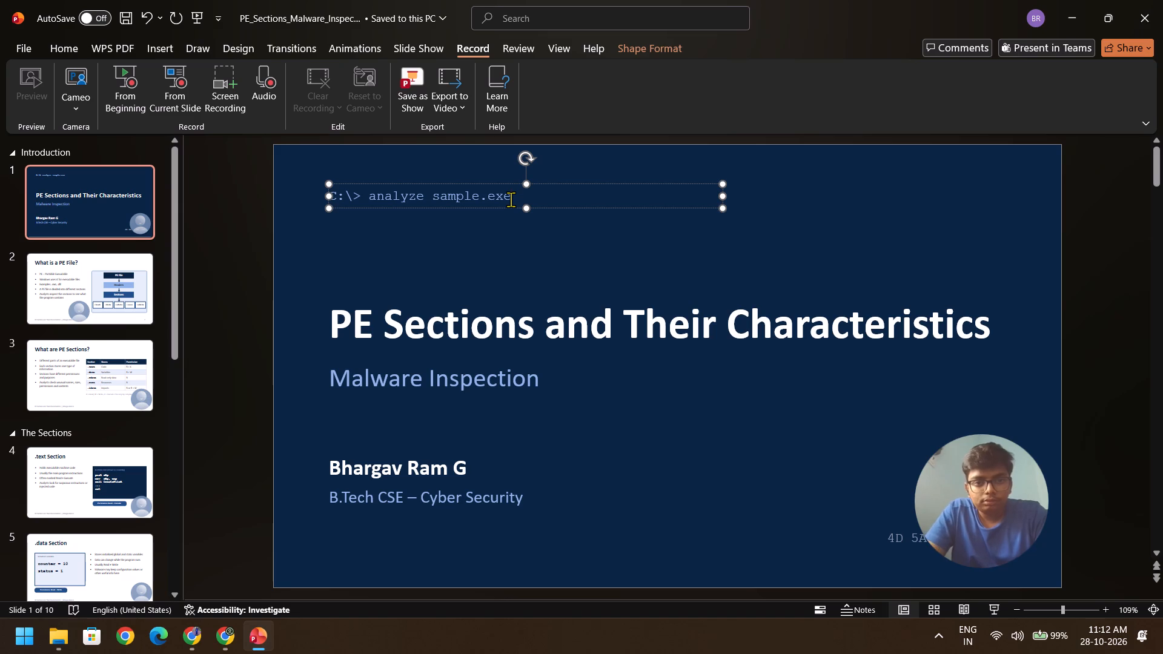
key("Delete")
key("BackSpace")
key("BackSpace")
key("BackSpace")
key("BackSpace")
key("BackSpace")
key("BackSpace")
key("BackSpace")
key("BackSpace")
key("BackSpace")
key("BackSpace")
key("BackSpace")
key("BackSpace")
key("BackSpace")
key("BackSpace")
key("BackSpace")
key("BackSpace")
key("BackSpace")
key("BackSpace")
key("BackSpace")
key("BackSpace")
key("BackSpace")
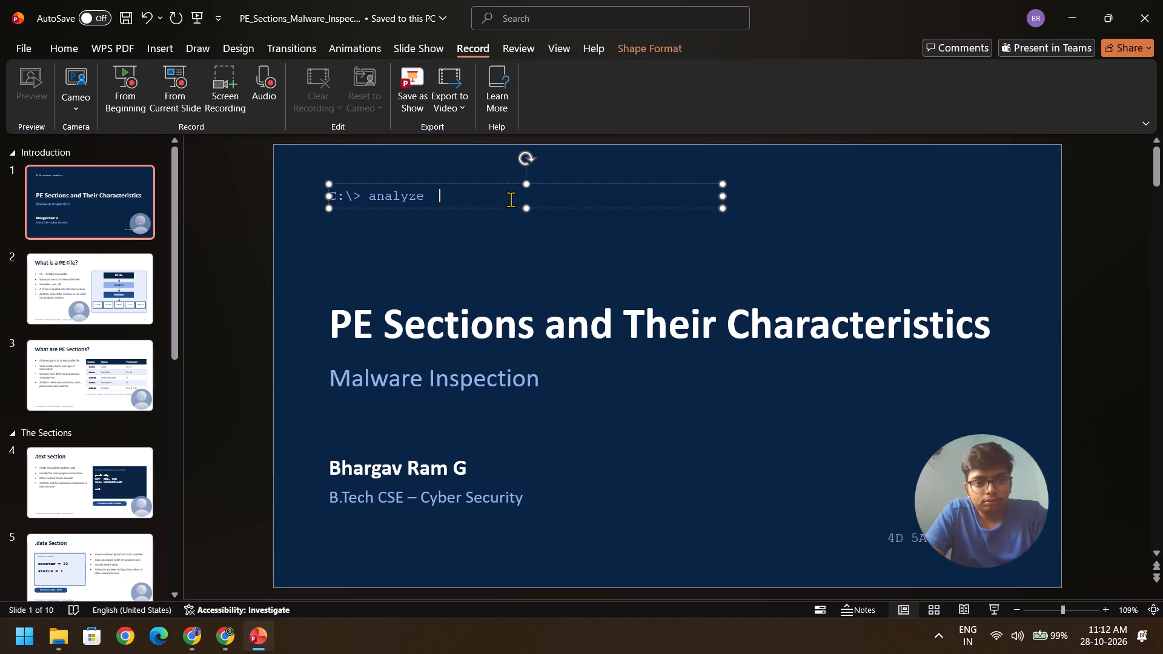
key("BackSpace")
key("BackSpace")
left_click(552, 272)
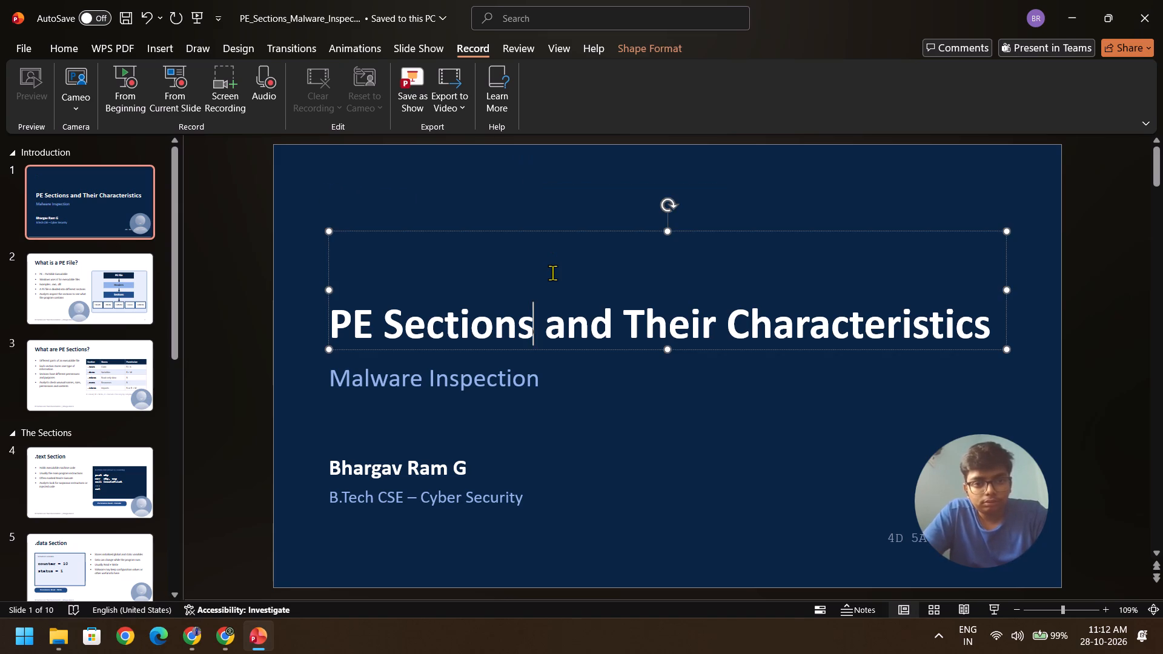
left_click(579, 457)
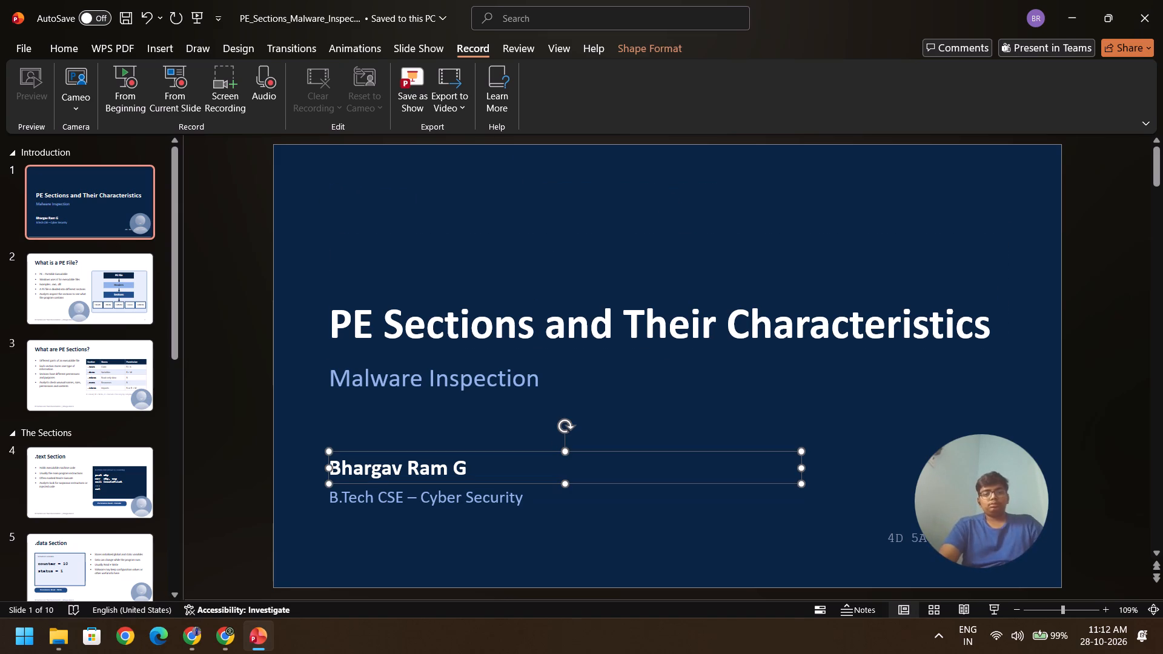
left_click(846, 392)
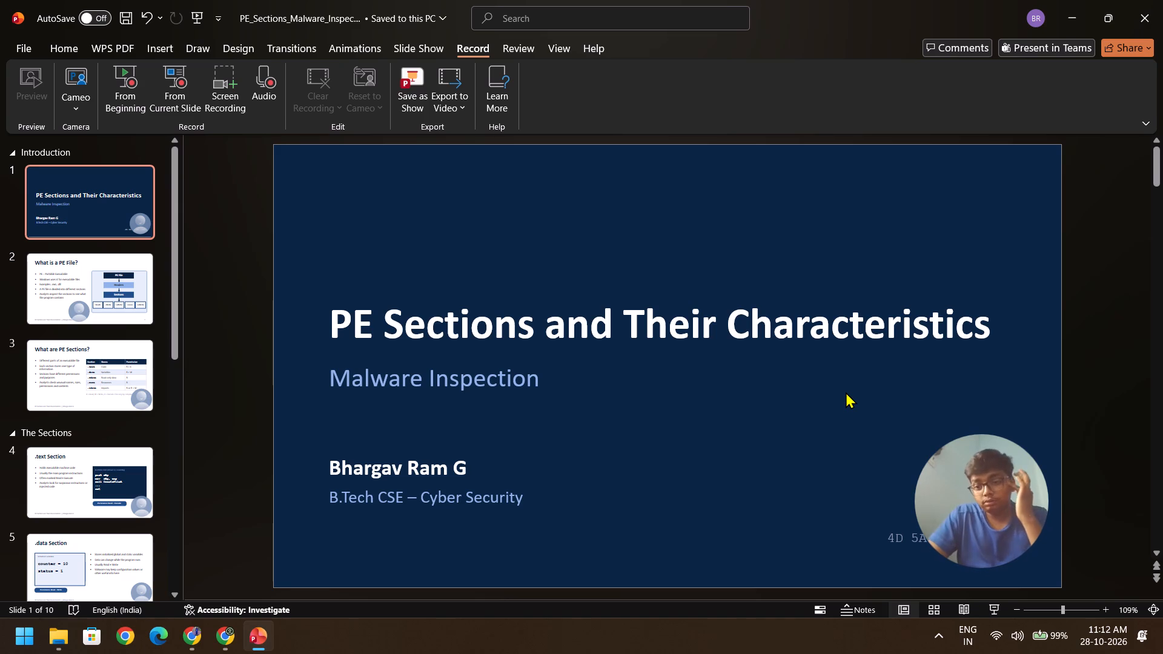
Move the title slide's camera circle clear of the hex text it covers and delete the "4D 5A 90 00 (MZ)" text.
left_click_drag(986, 495, 857, 451)
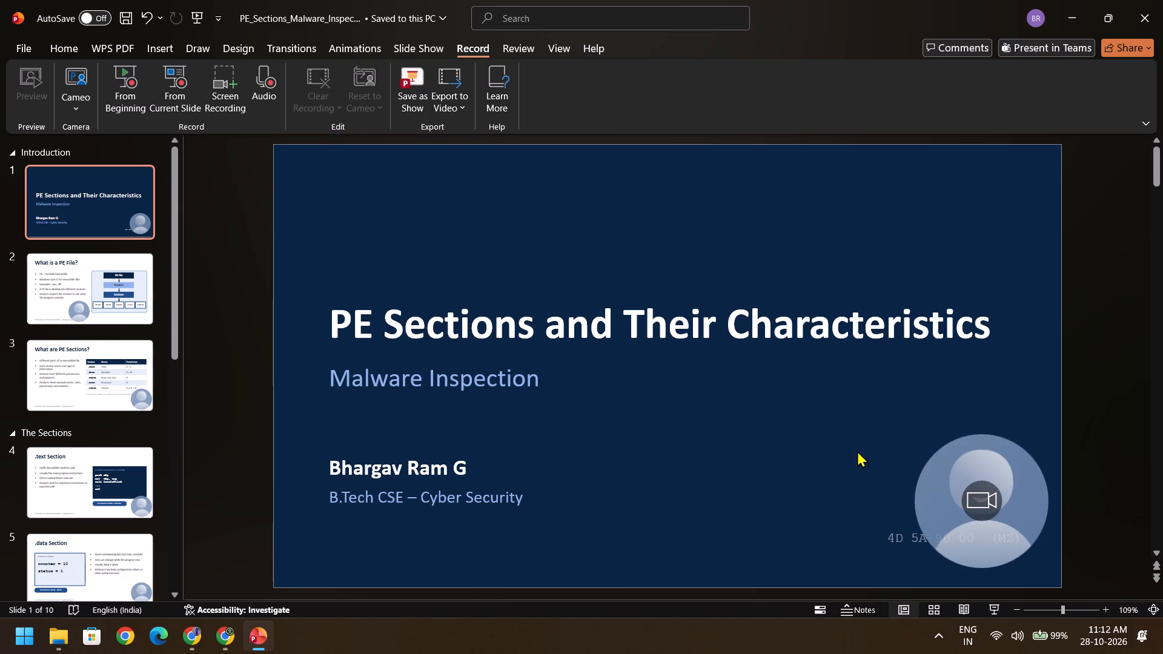
left_click_drag(857, 451, 999, 463)
left_click_drag(999, 463, 904, 397)
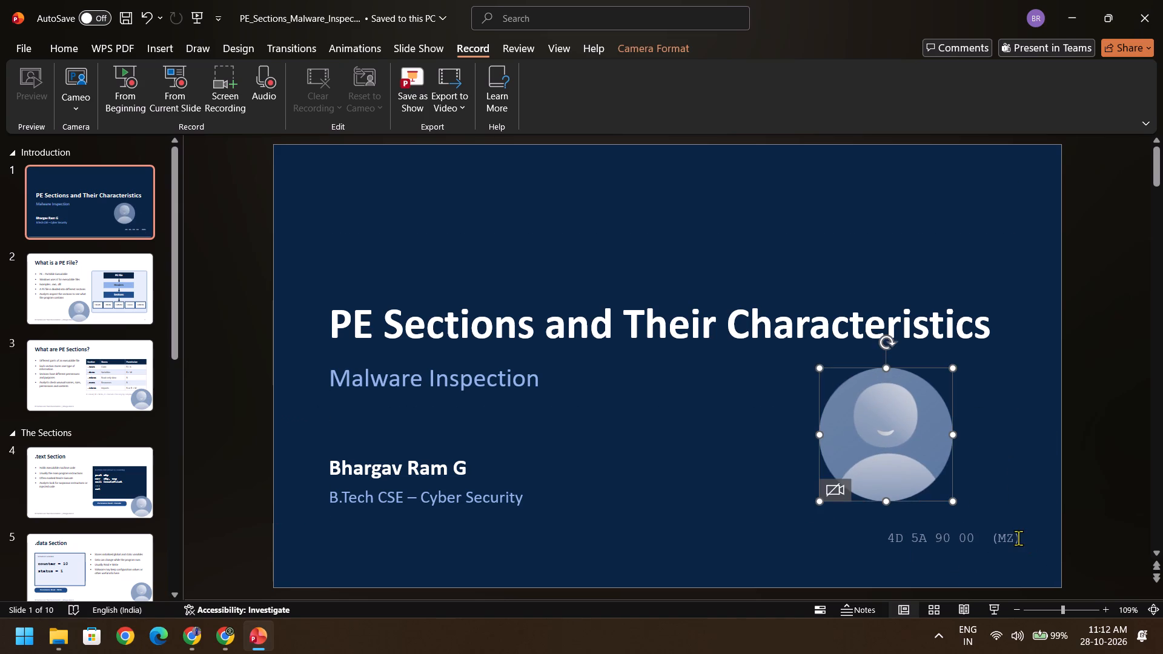
left_click(1018, 538)
triple_click(900, 531)
left_click(900, 531)
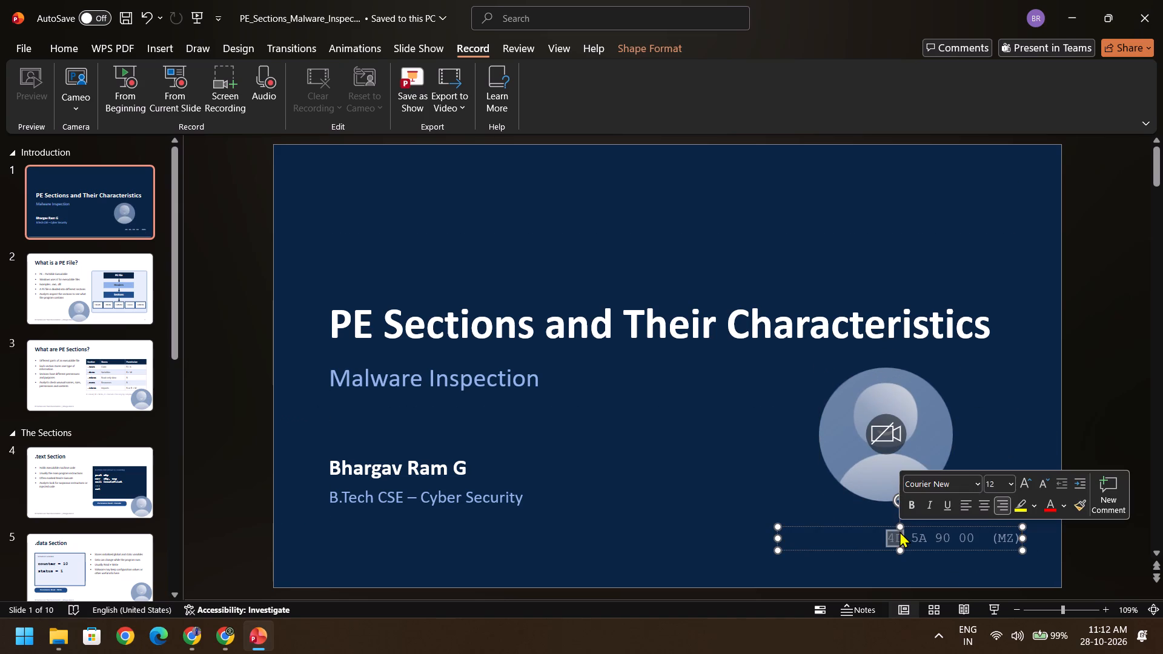
key("BackSpace")
key("BackSpace")
key("BackSpace")
key("BackSpace")
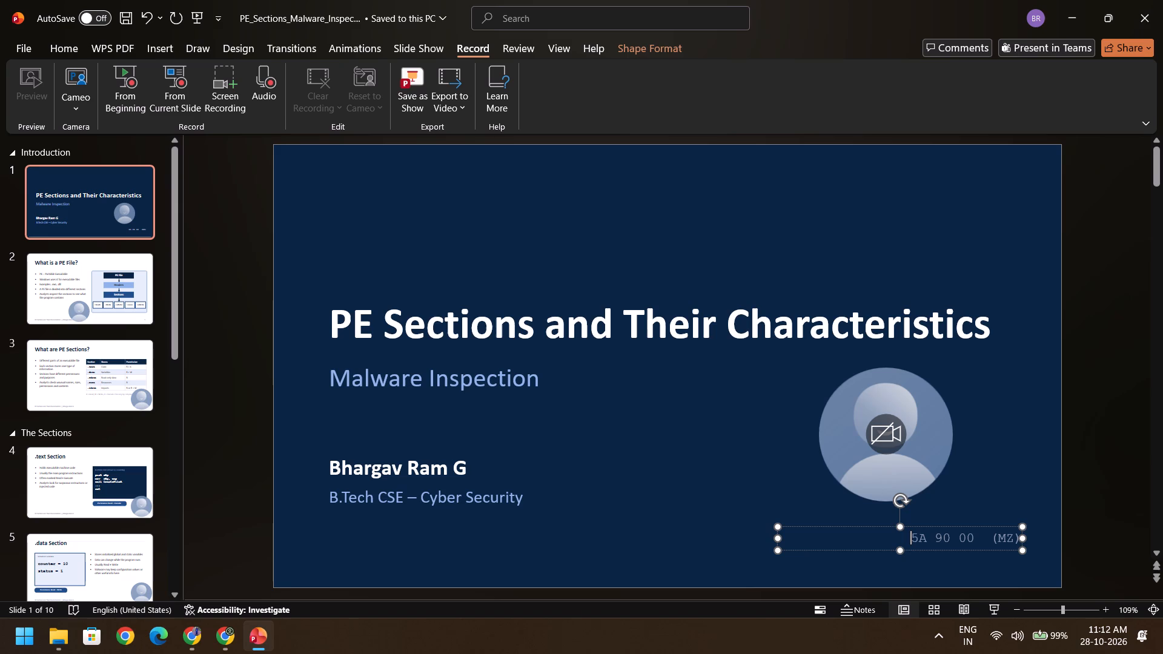
key("BackSpace")
triple_click(939, 542)
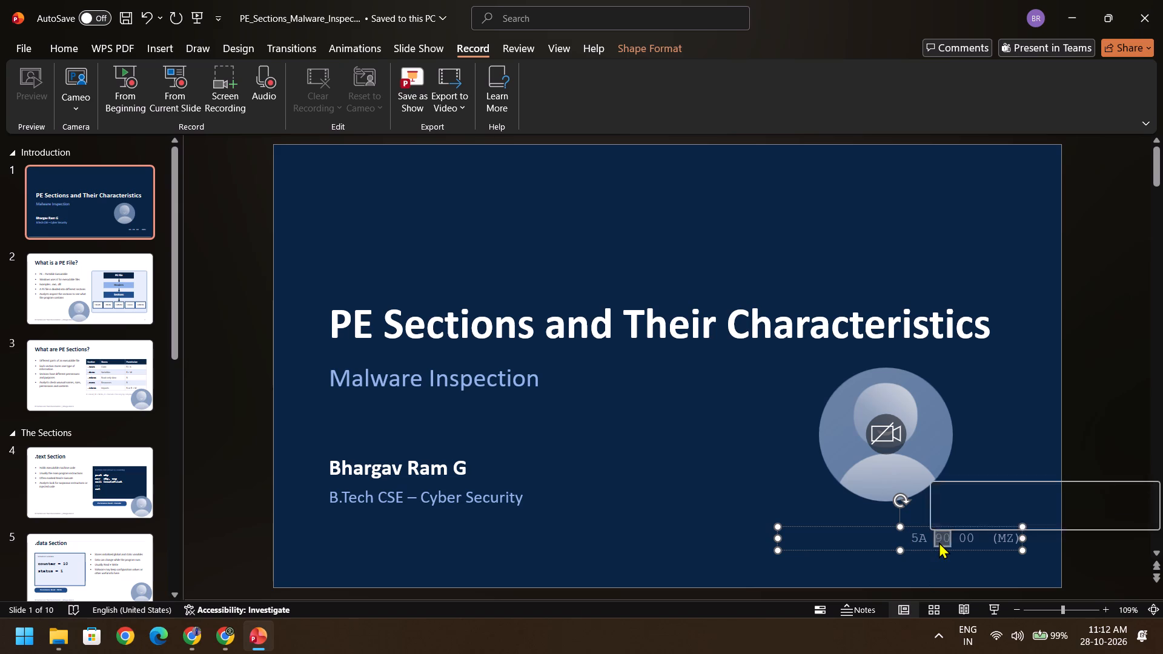
left_click(939, 542)
double_click(939, 542)
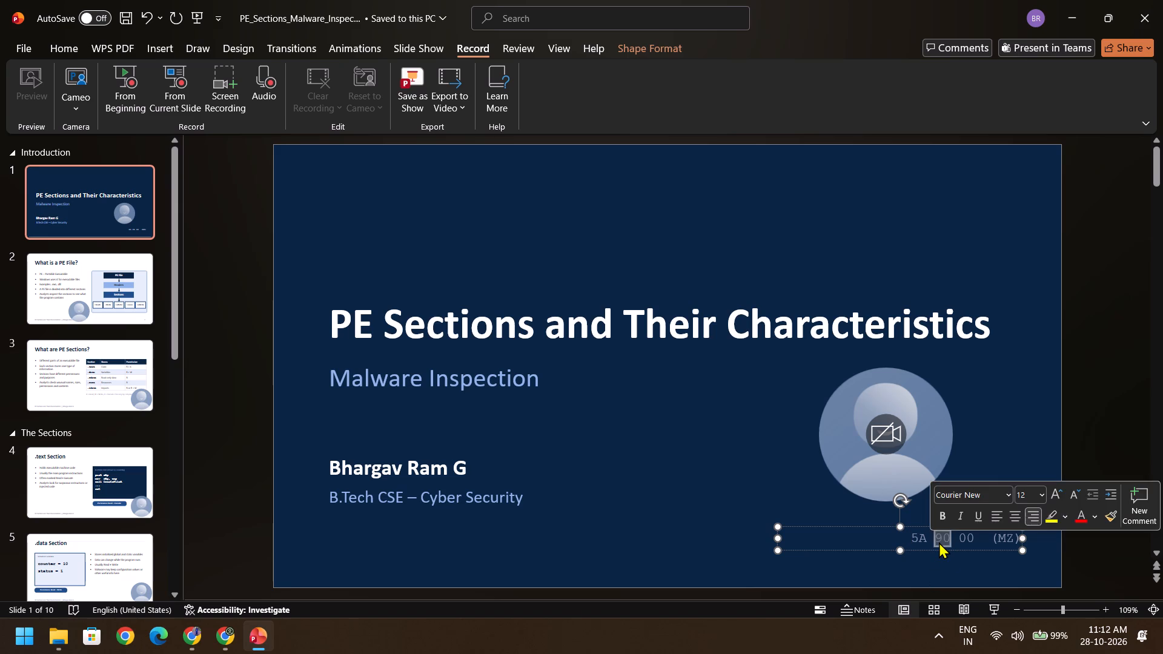
double_click(939, 542)
left_click(919, 537)
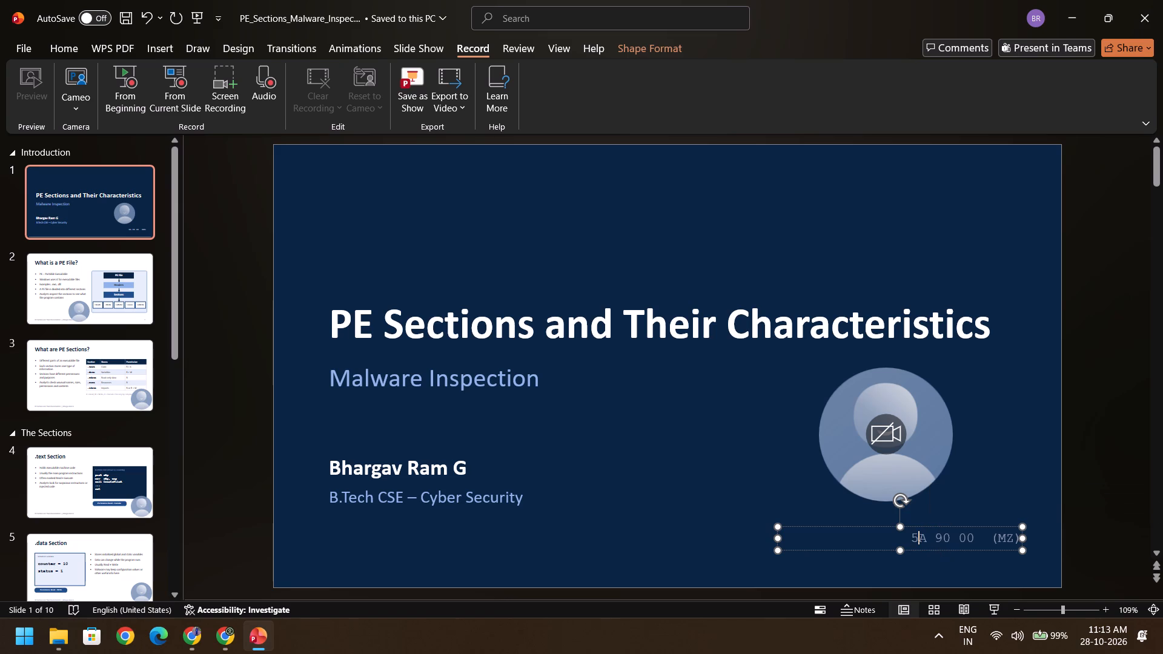
left_click_drag(910, 537, 920, 537)
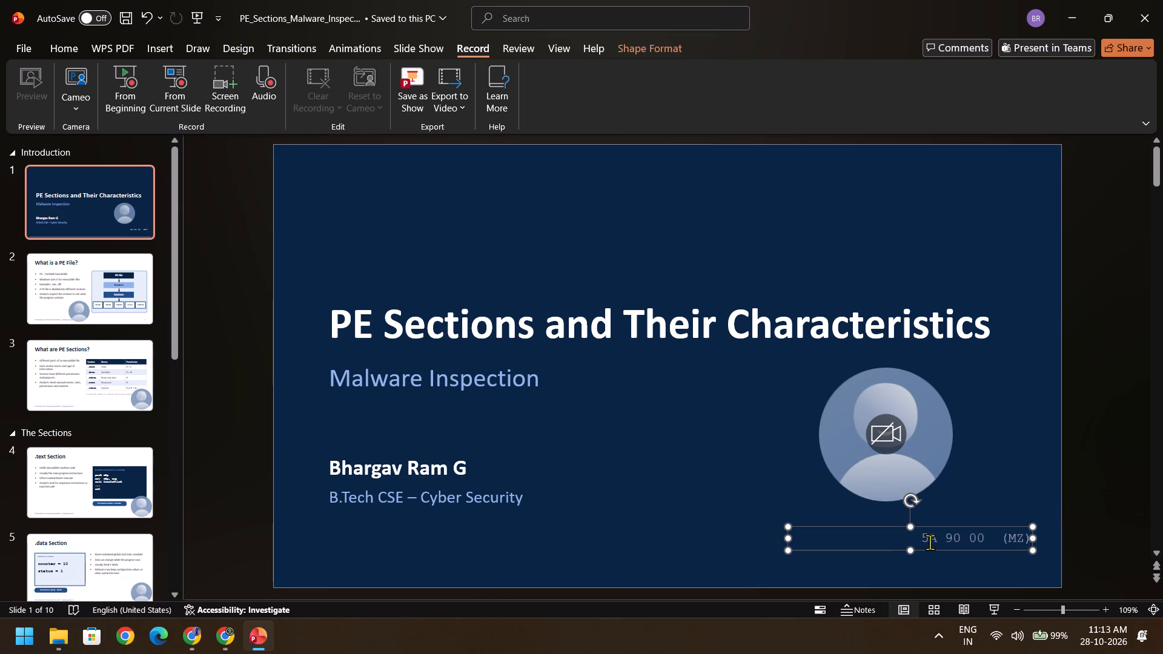
triple_click(930, 542)
key("BackSpace")
left_click(1027, 495)
Turn the title slide's camera preview back on and move the circle to the slide's lower-right corner.
double_click(889, 431)
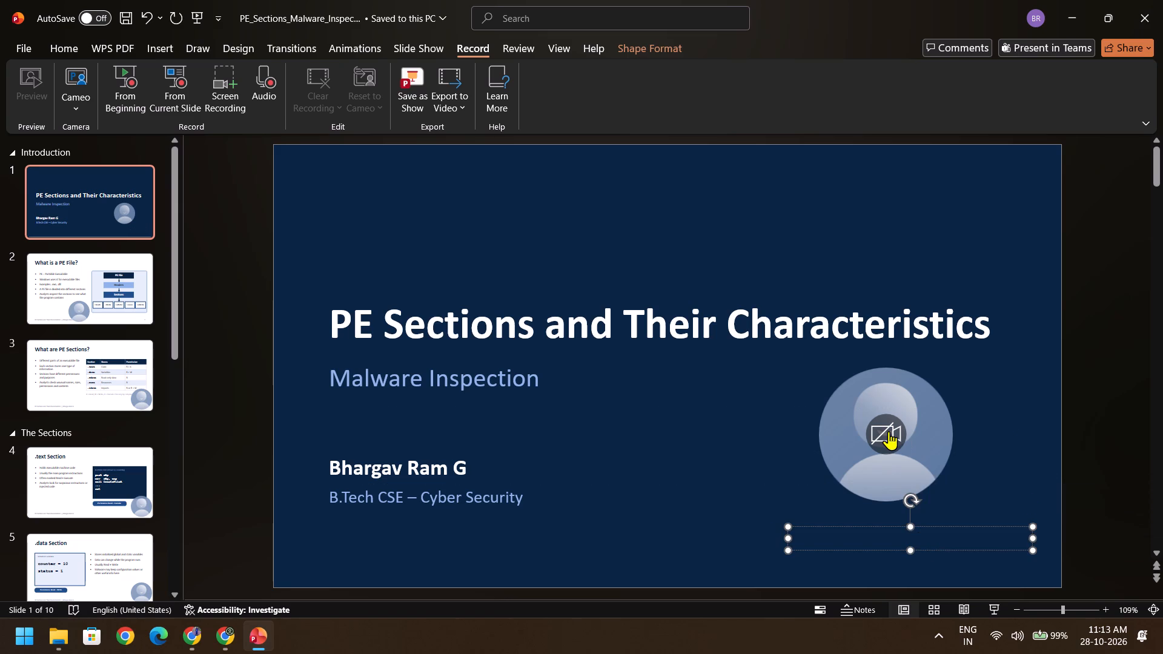
left_click(889, 431)
left_click_drag(872, 464, 967, 535)
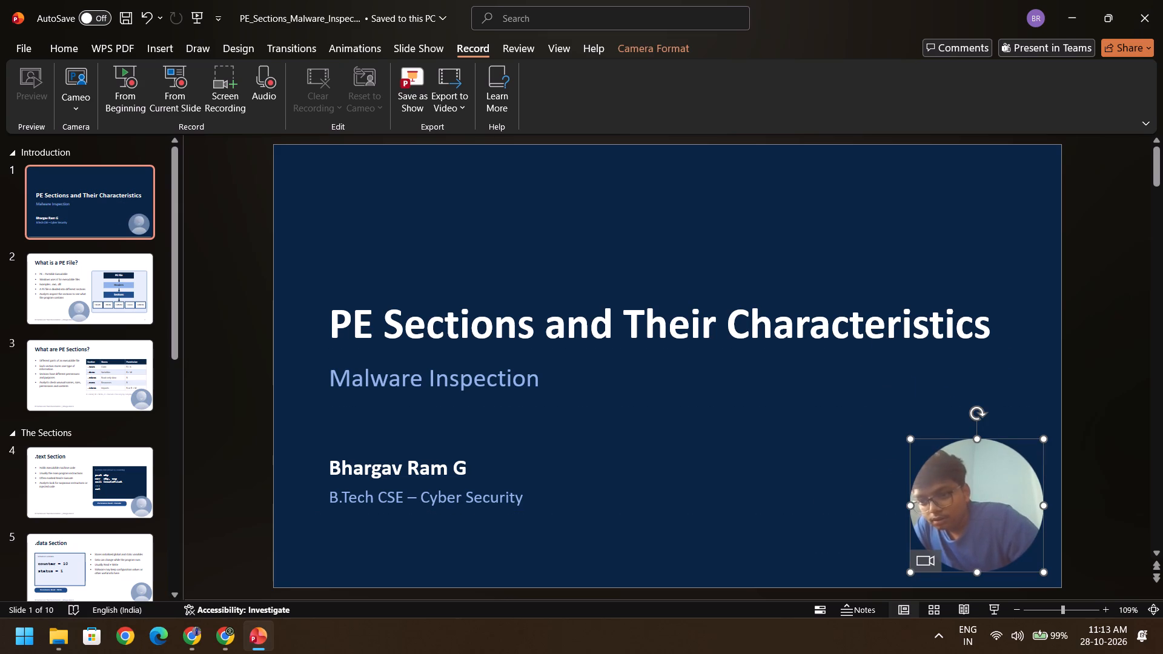
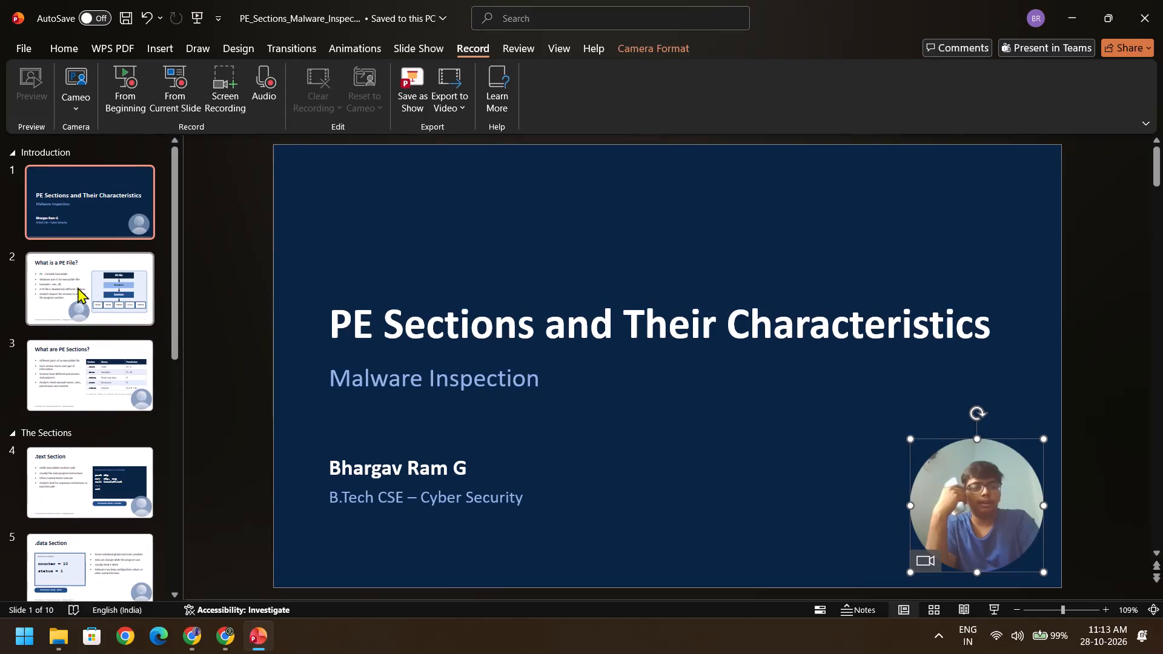
Review slides 2 and 3 for camera circle placement and return to the title slide to check its layout.
left_click(79, 298)
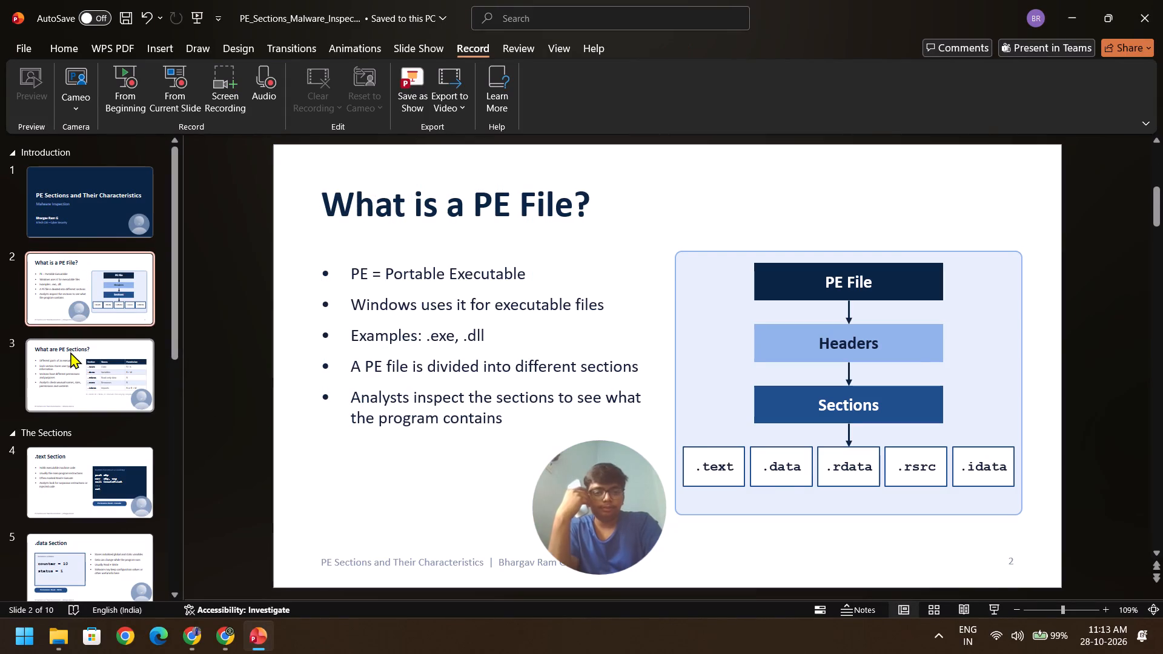
left_click(70, 352)
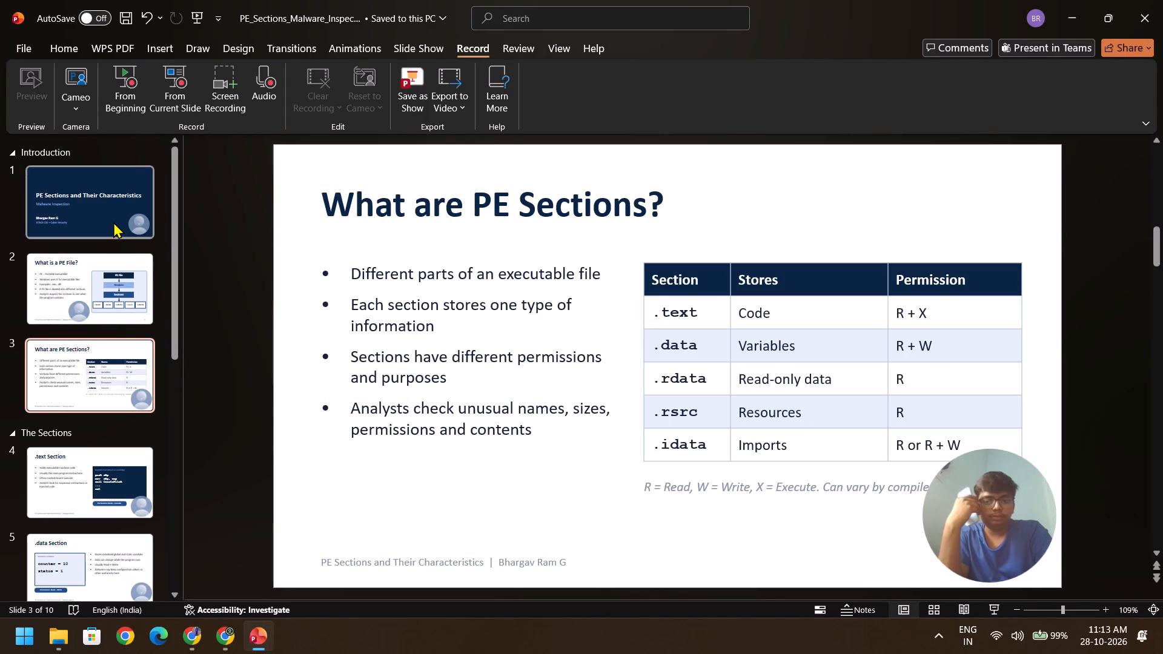
left_click(113, 222)
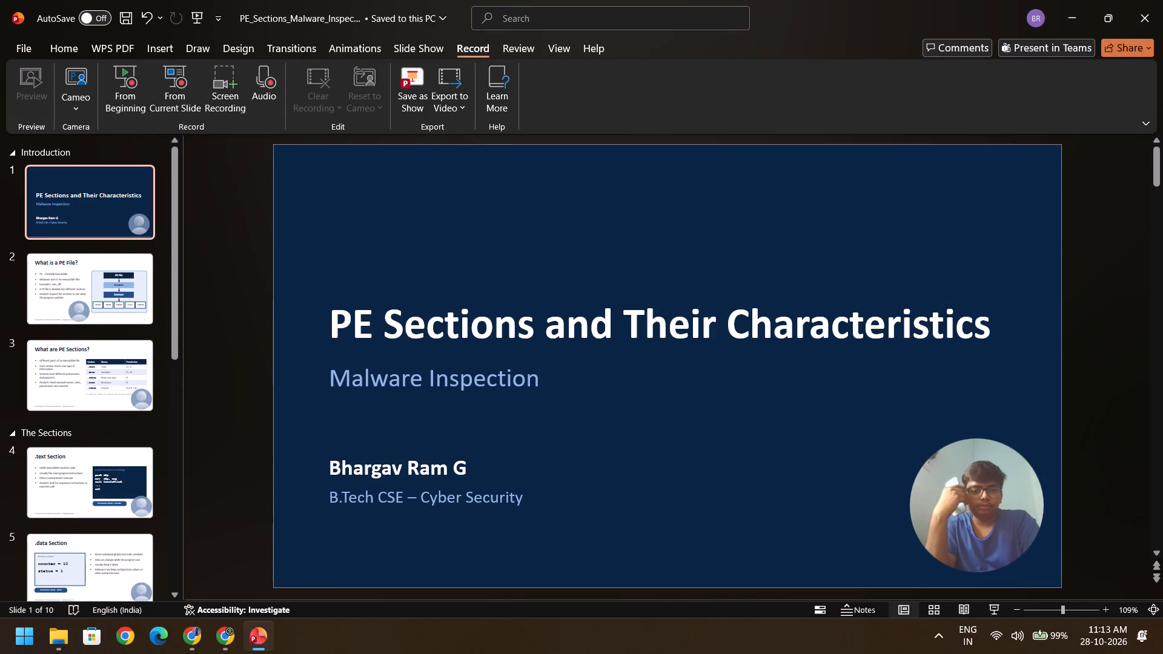
left_click_drag(523, 498, 482, 466)
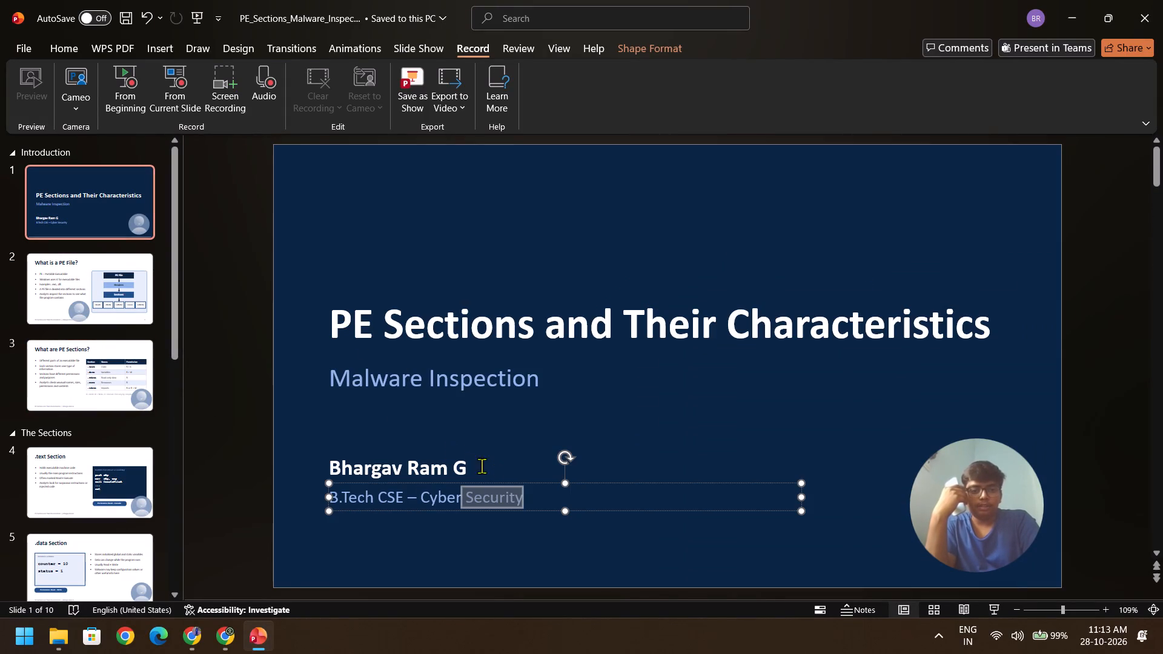
left_click_drag(482, 466, 552, 531)
left_click(552, 531)
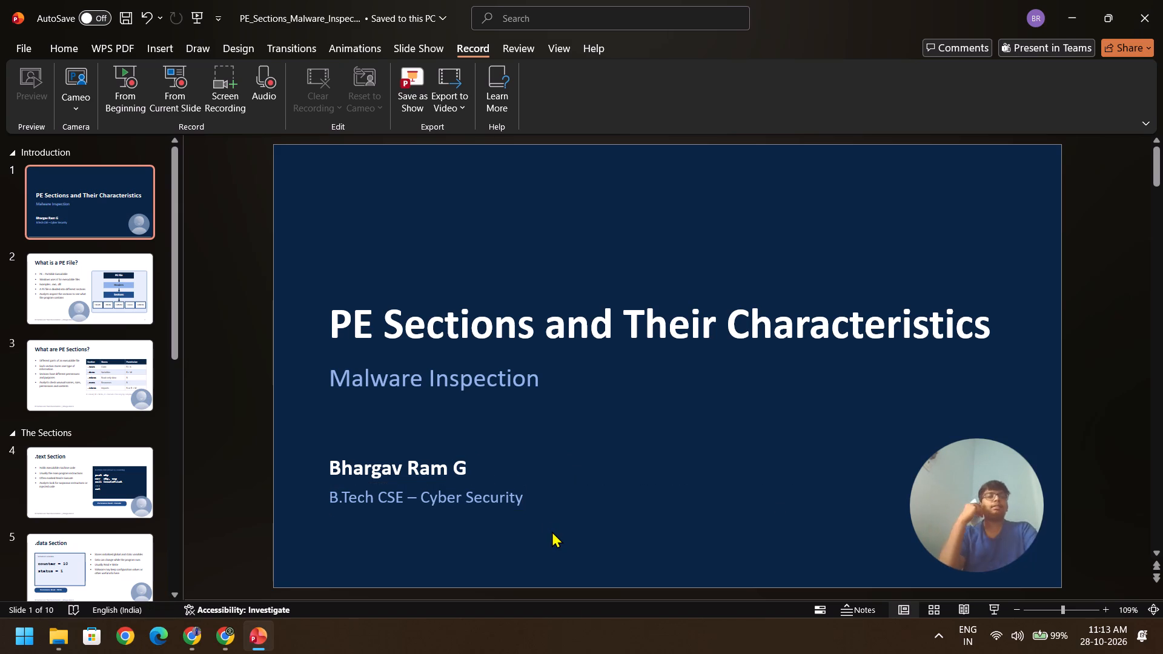
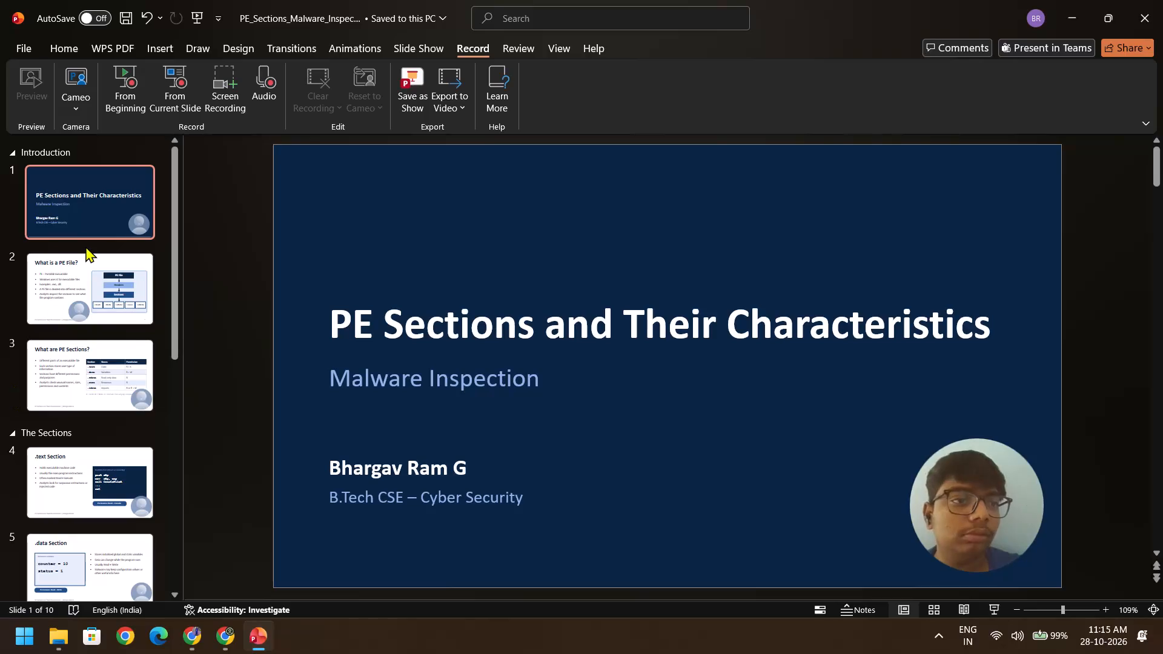
Open the slide show recording view starting from the beginning of the presentation.
left_click(114, 81)
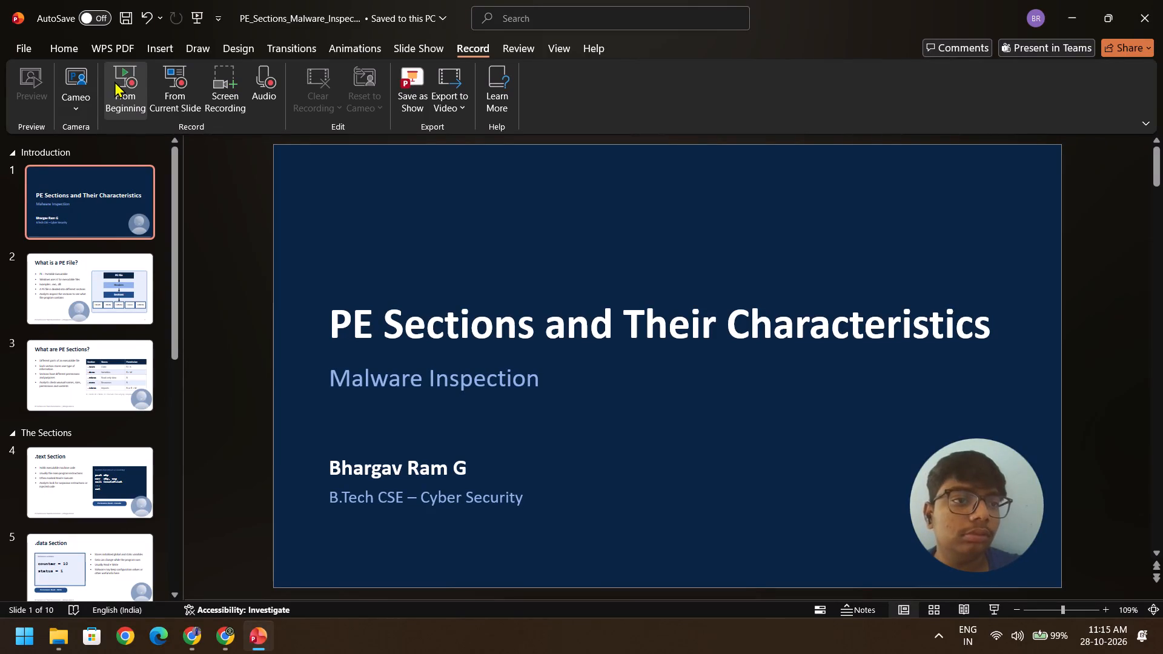
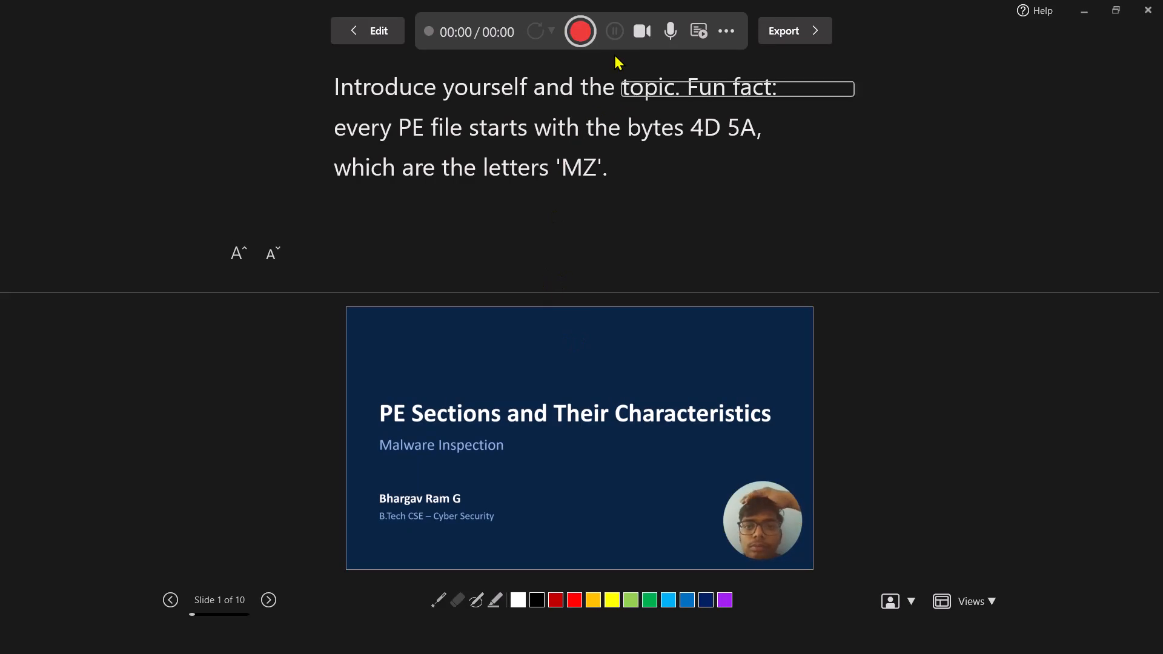
Record camera and microphone narration for the title slide and the "What is a PE File?" slide, stopping the recording on slide 2.
left_click(672, 30)
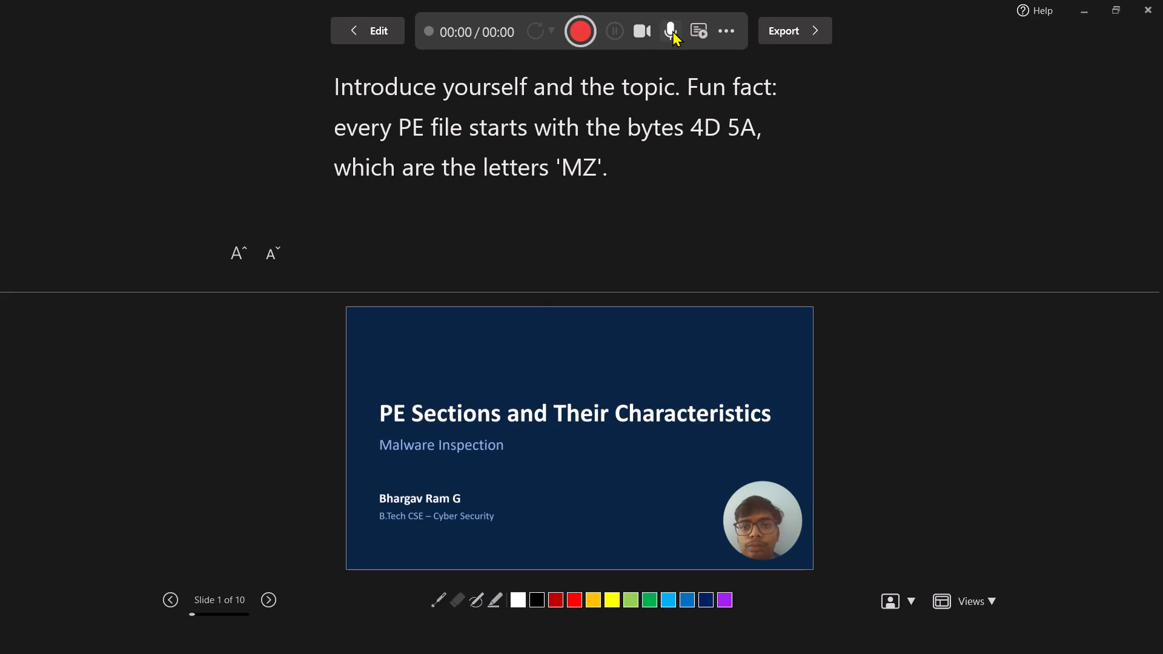
left_click(672, 30)
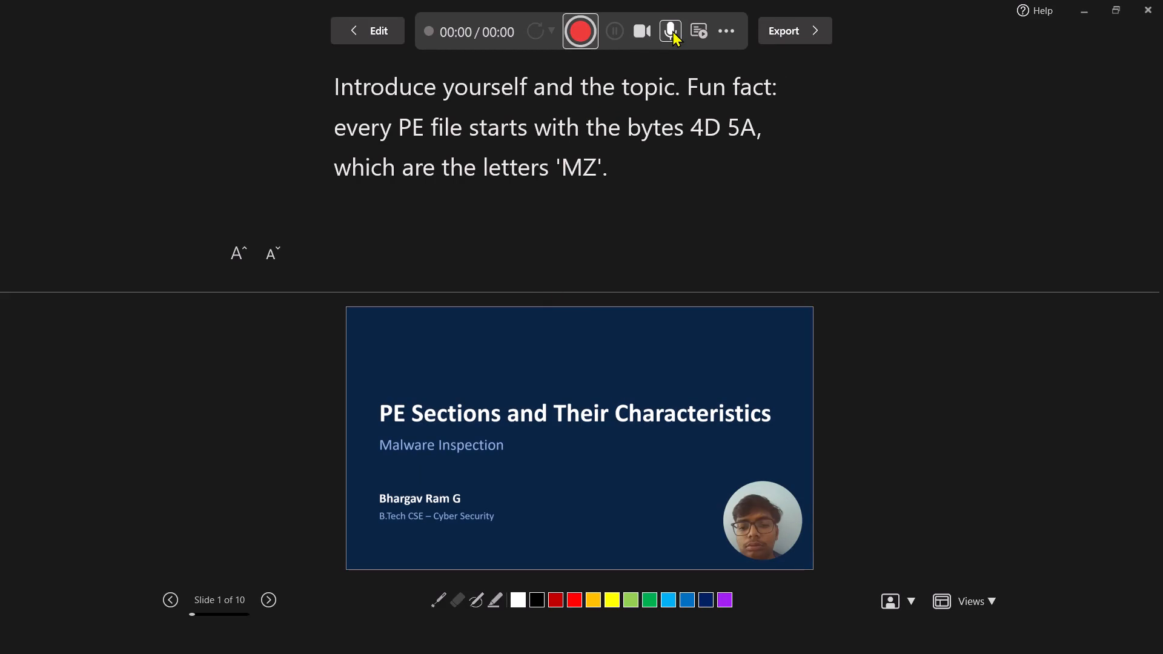
left_click(574, 35)
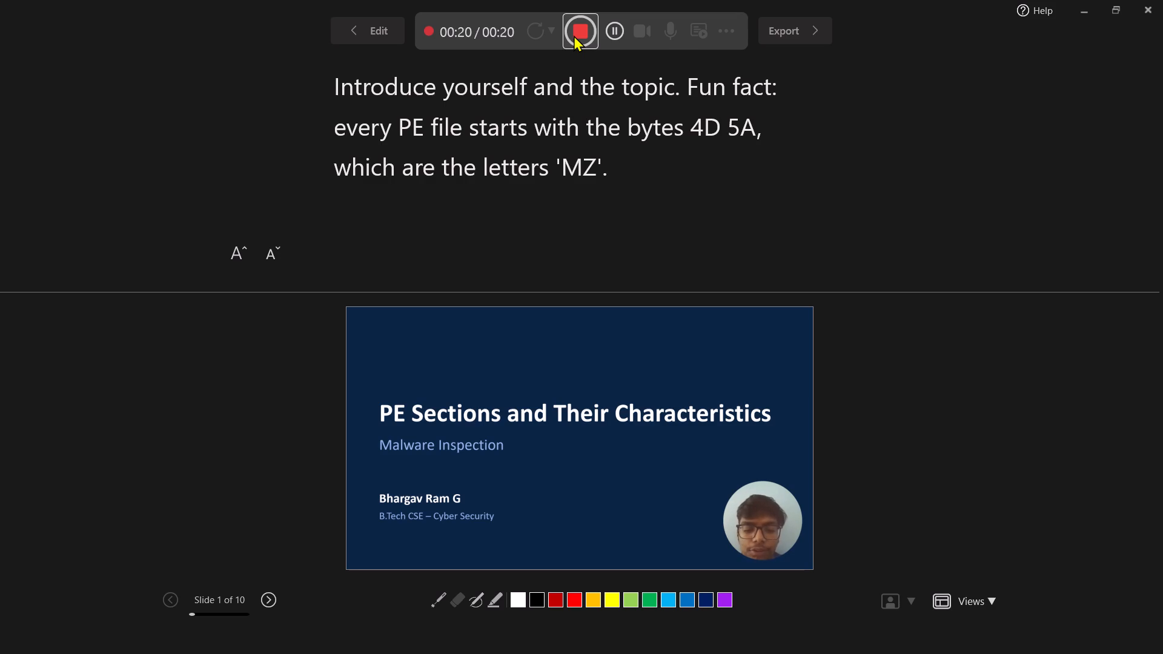
key("Right")
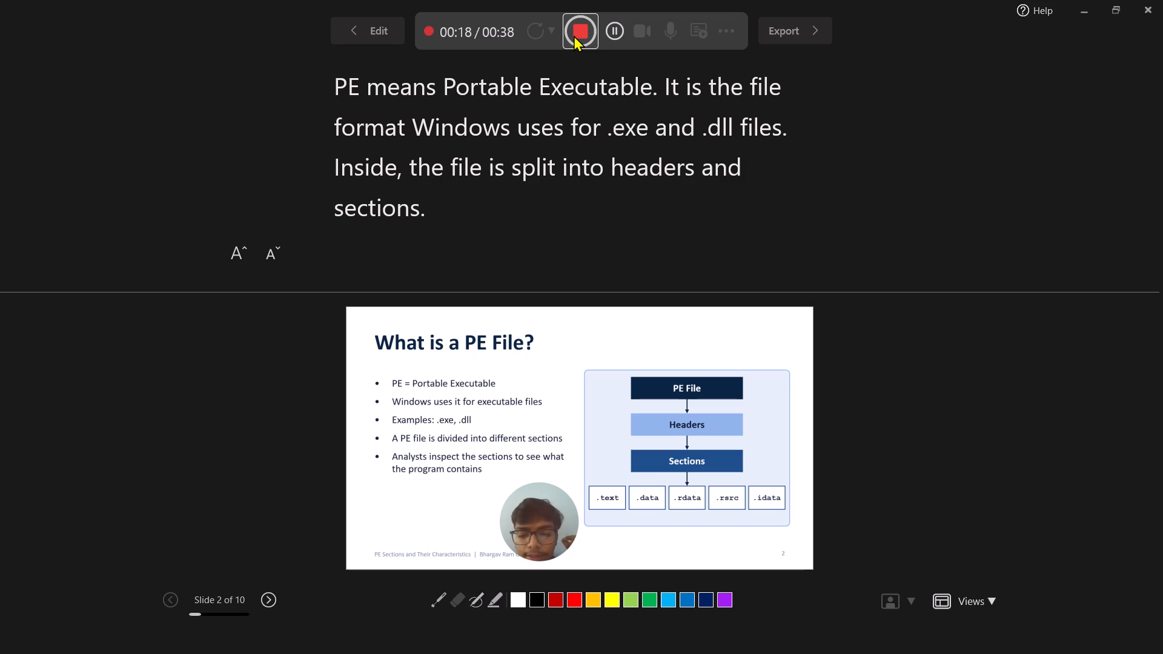
left_click(578, 31)
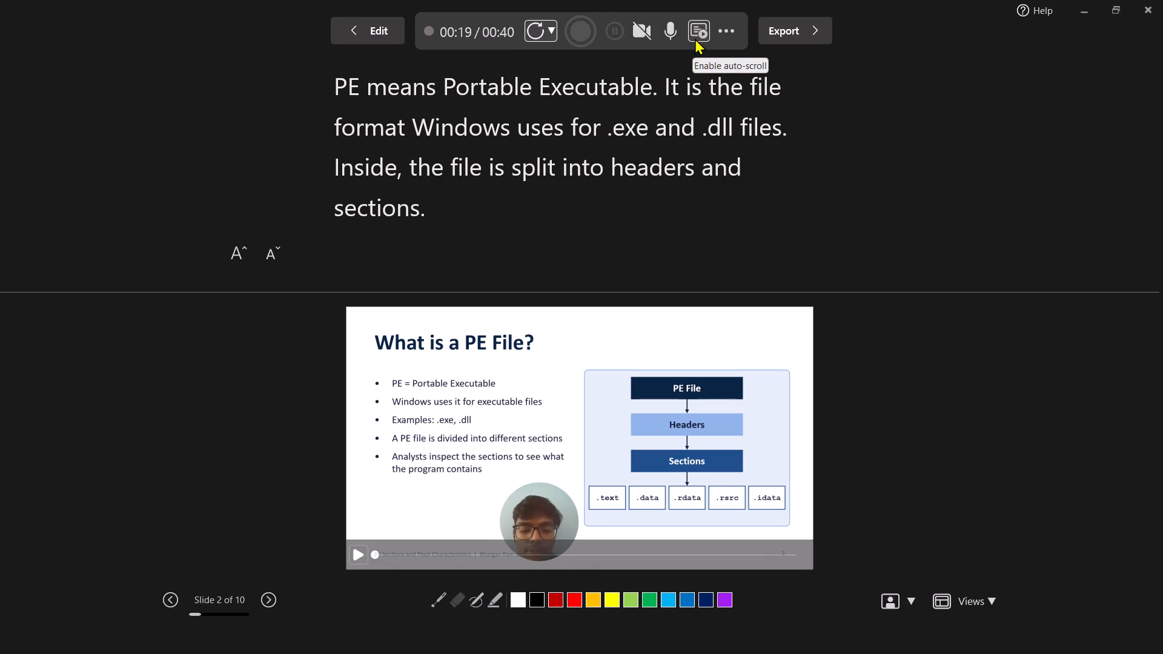
Export the recorded presentation as a Full HD (1080p) MP4 named PE_Sections_Malware_Inspection in Downloads.
left_click(780, 35)
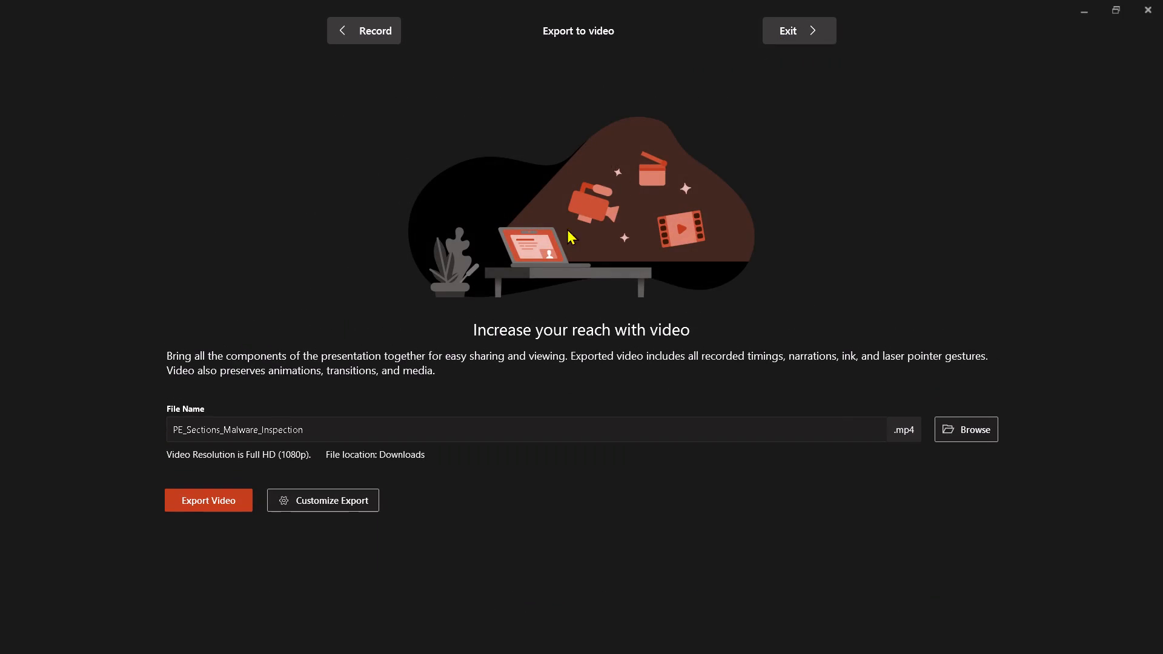
left_click(211, 506)
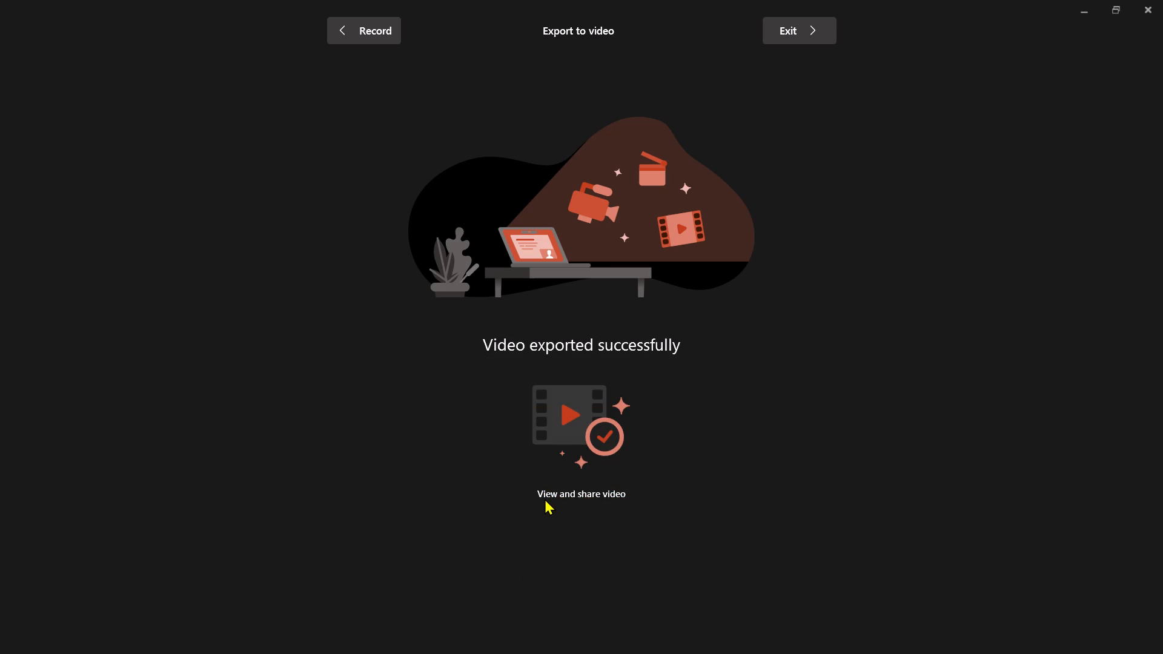
Open the exported MP4 video for viewing, allowing the file to open despite its location.
left_click(545, 498)
left_click_drag(620, 417, 620, 408)
left_click(620, 408)
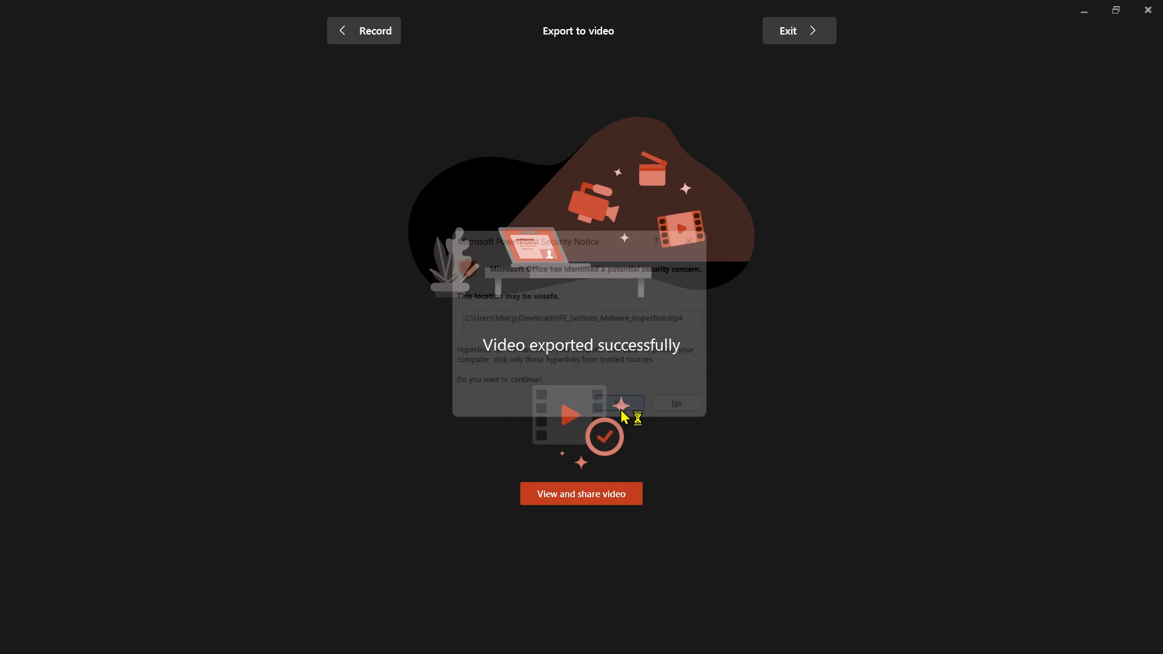
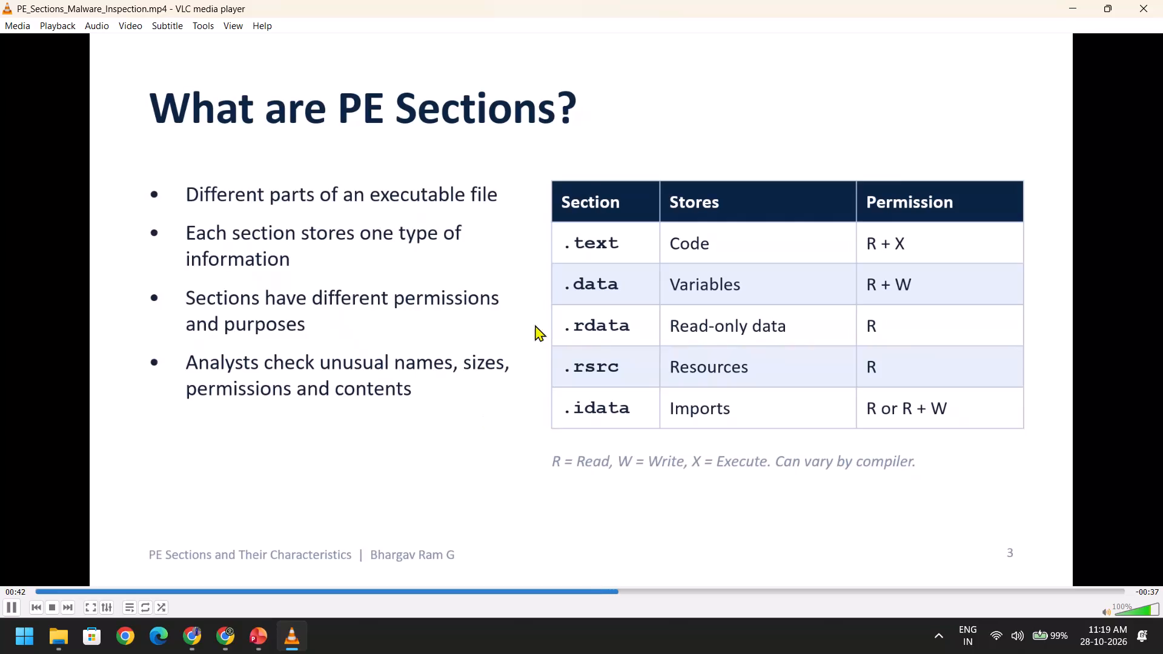
Close the exported video and return to the presentation's recording view at the title slide.
left_click(1147, 0)
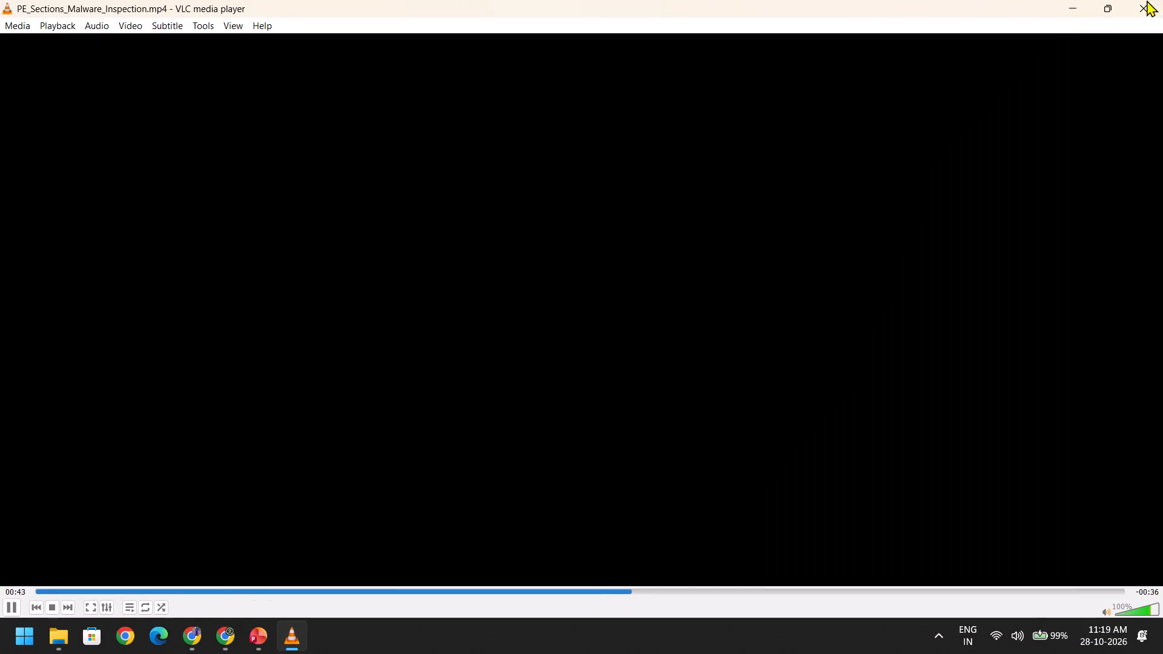
left_click(360, 33)
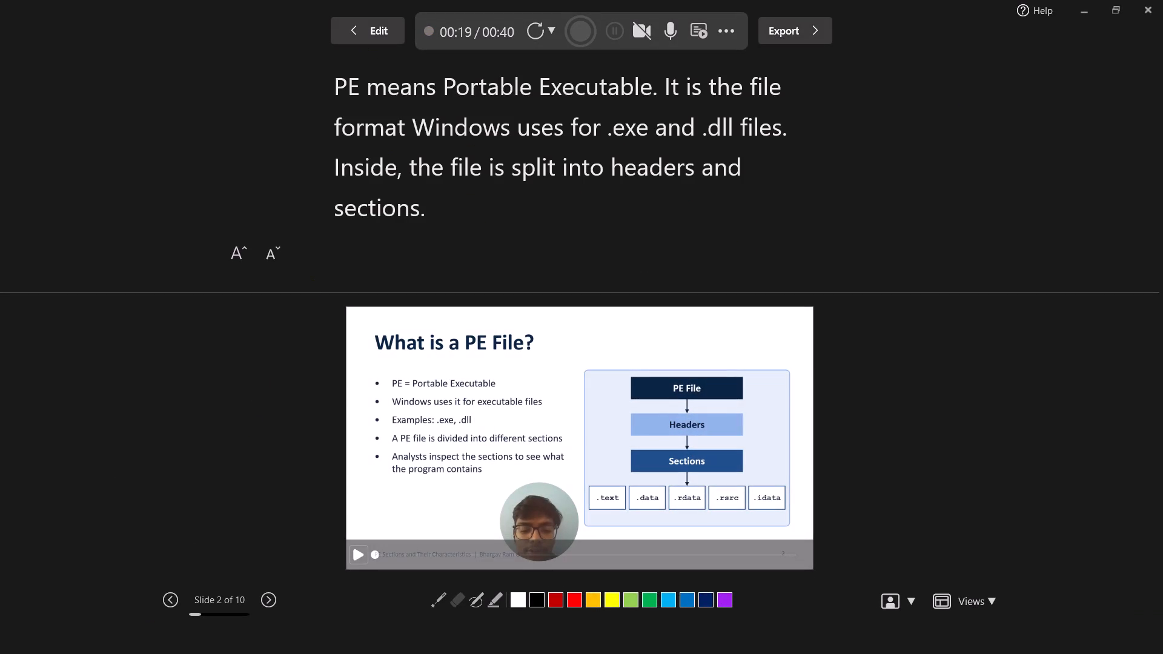
left_click(173, 601)
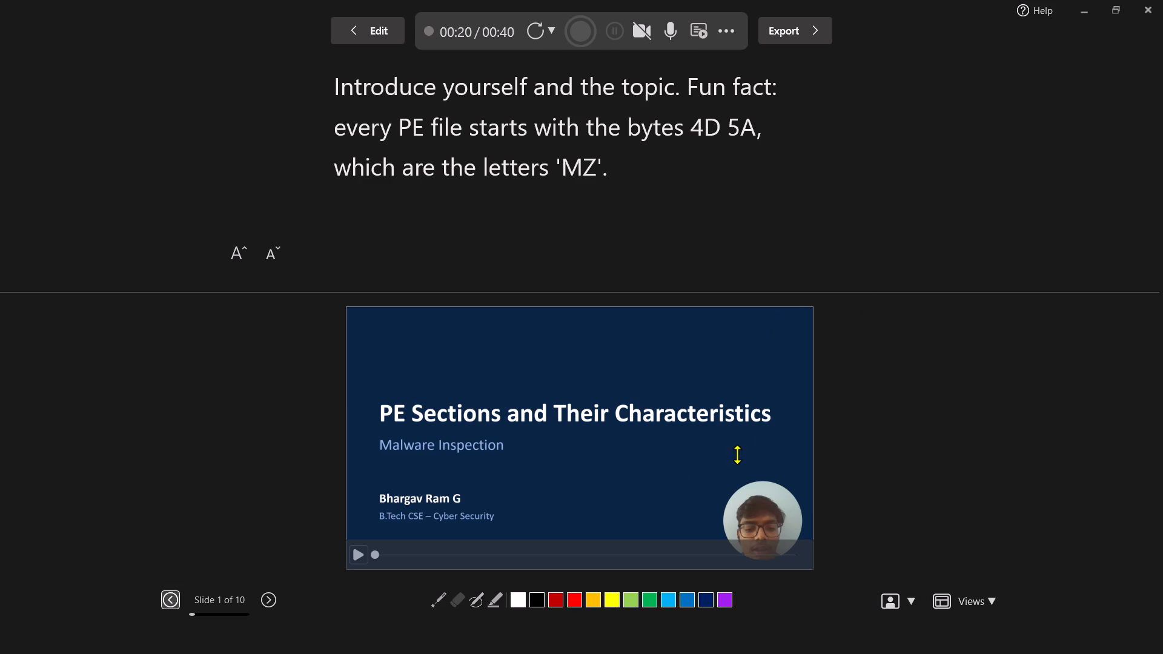
Set the camera background to Blur Background.
left_click(890, 597)
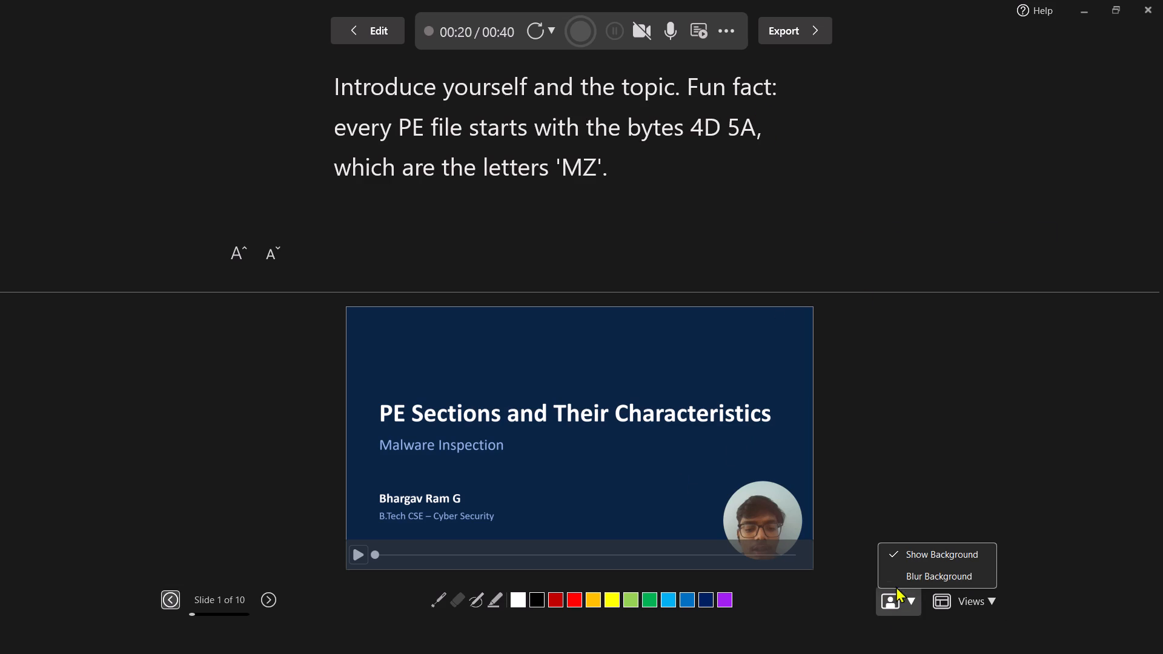
left_click(923, 575)
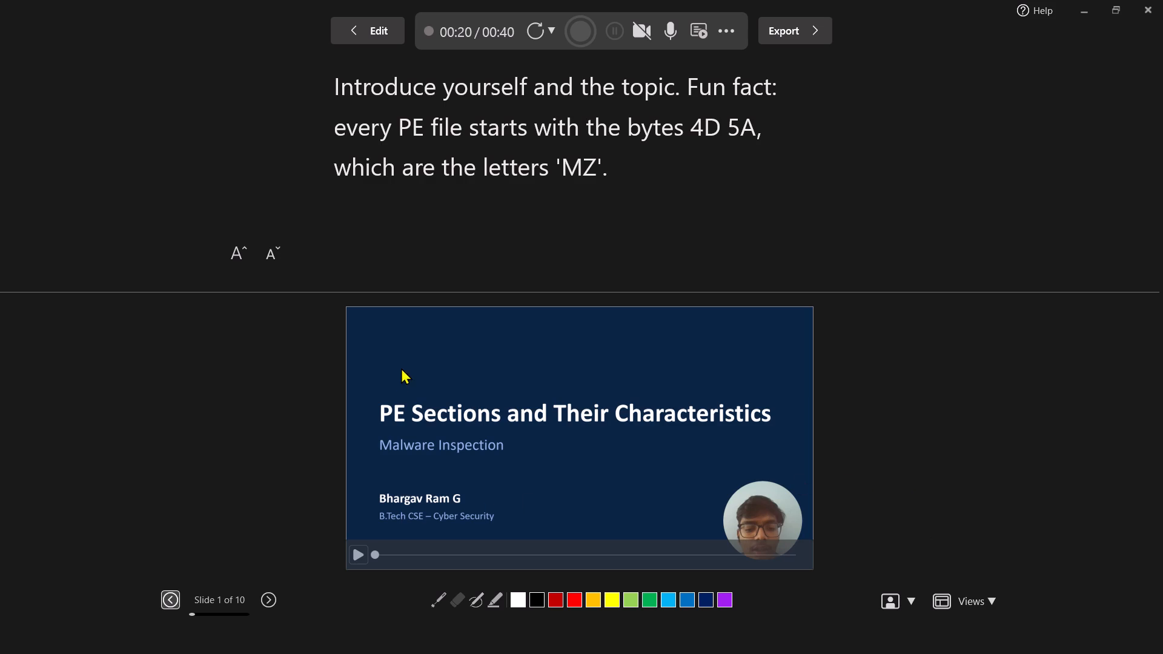
Retake the video on all slides from the title slide, stopping the new recording right after its countdown.
left_click(542, 29)
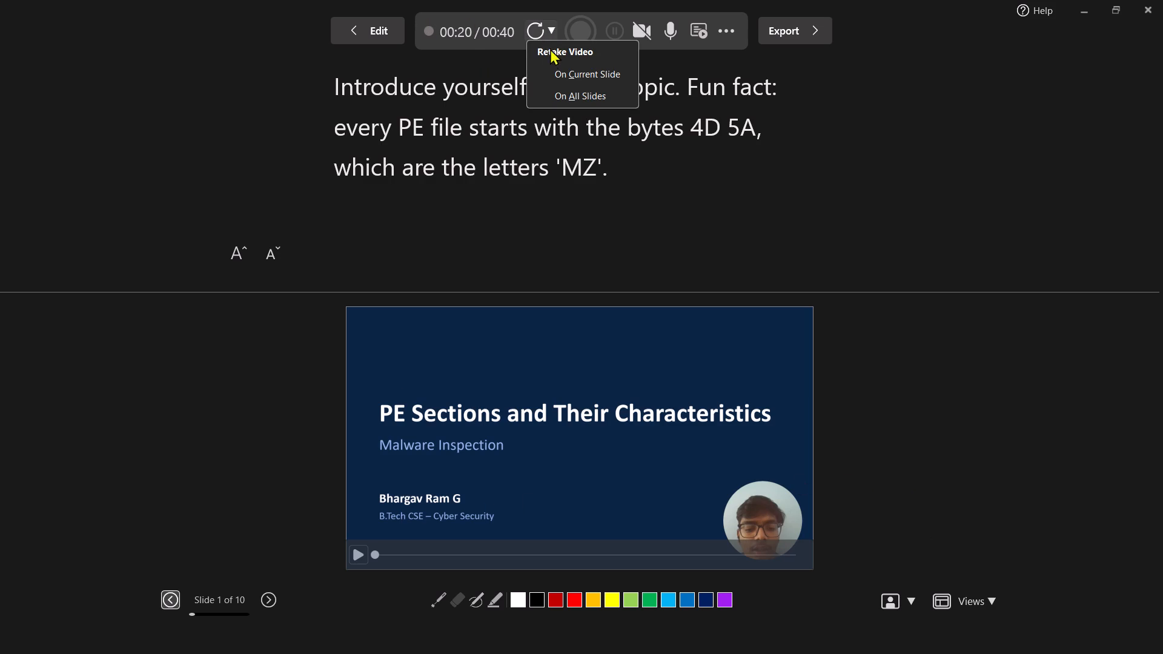
left_click(558, 97)
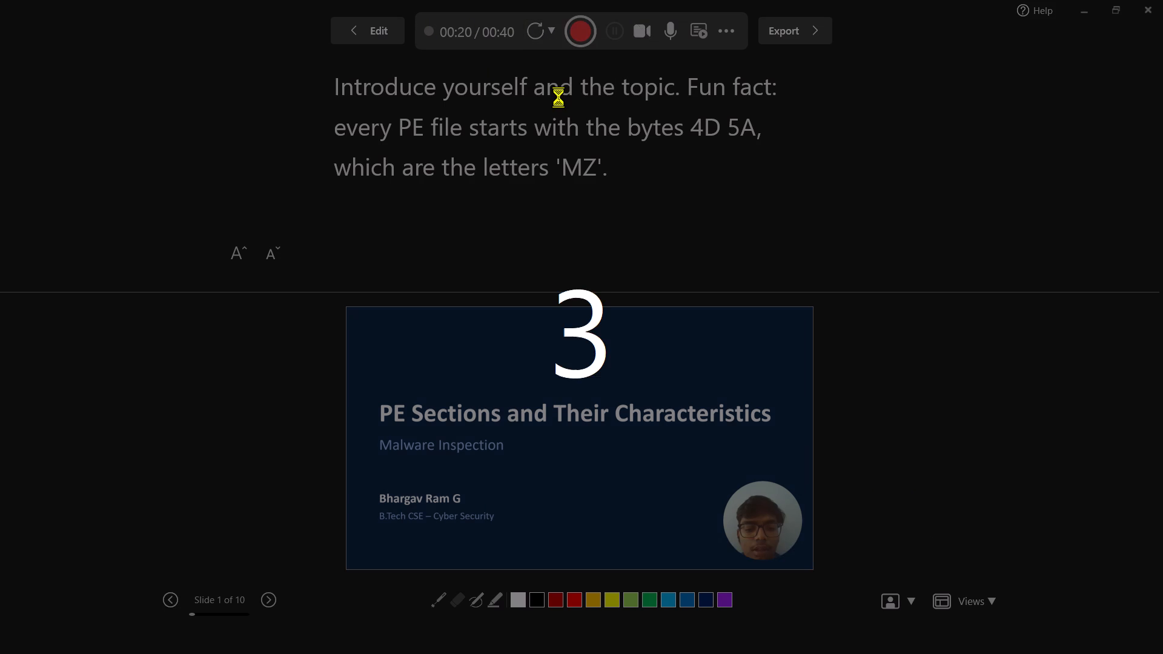
double_click(586, 43)
double_click(585, 39)
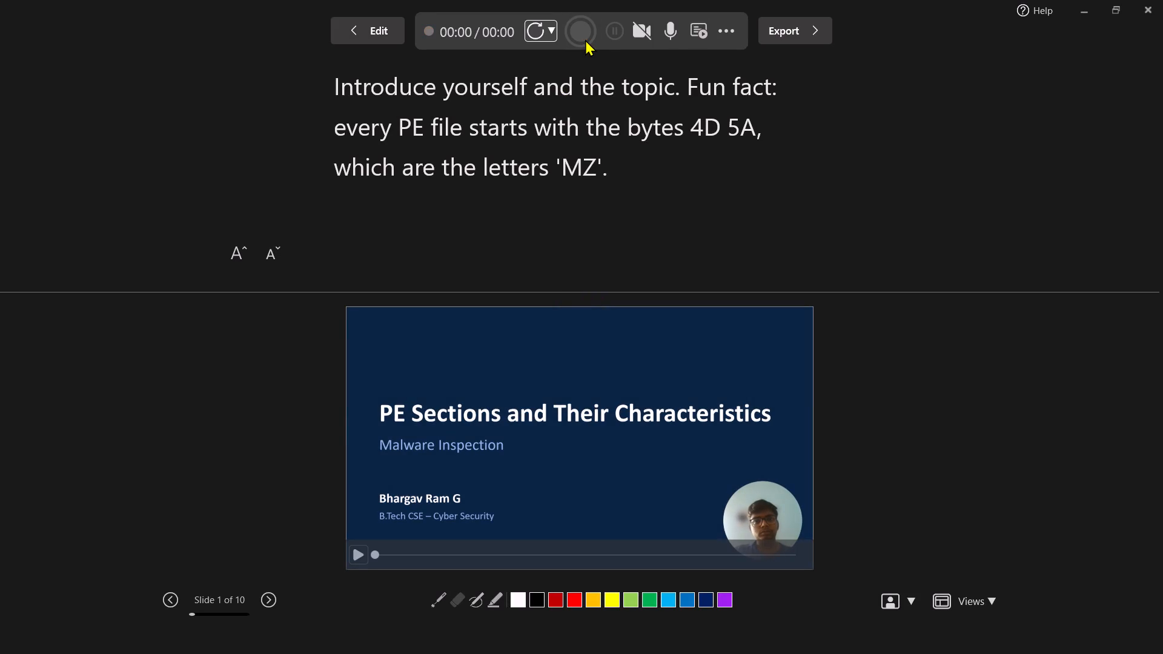
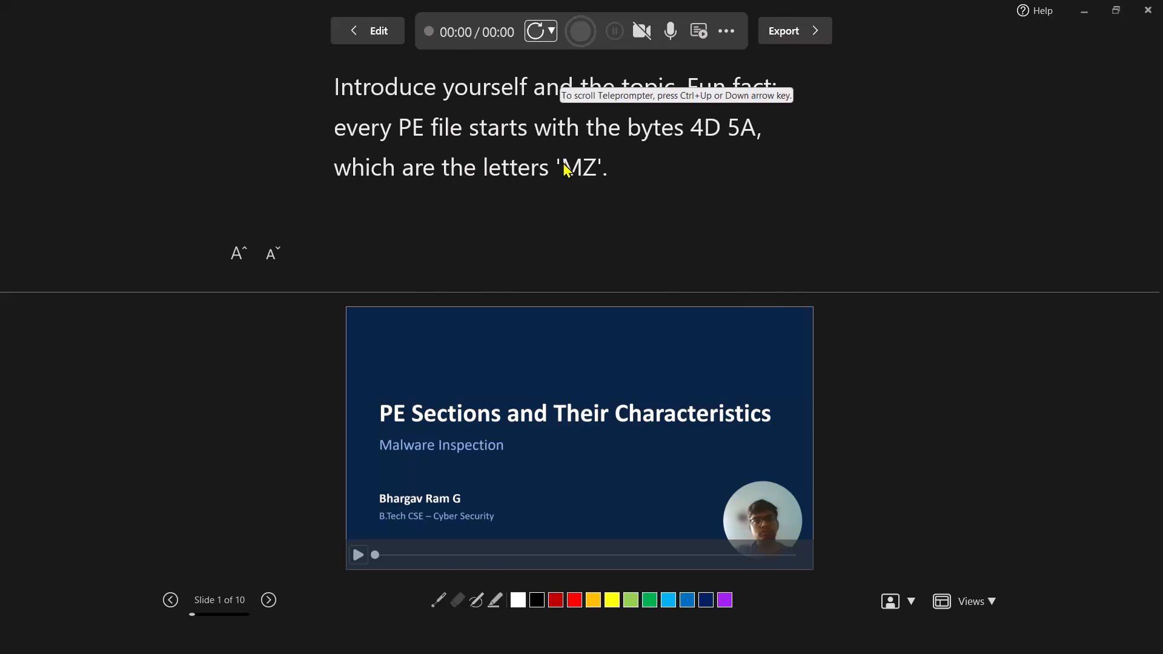
Leave the recording view and check the webcam picture in the Camera app, closing the app when done.
key("Escape")
left_click(18, 636)
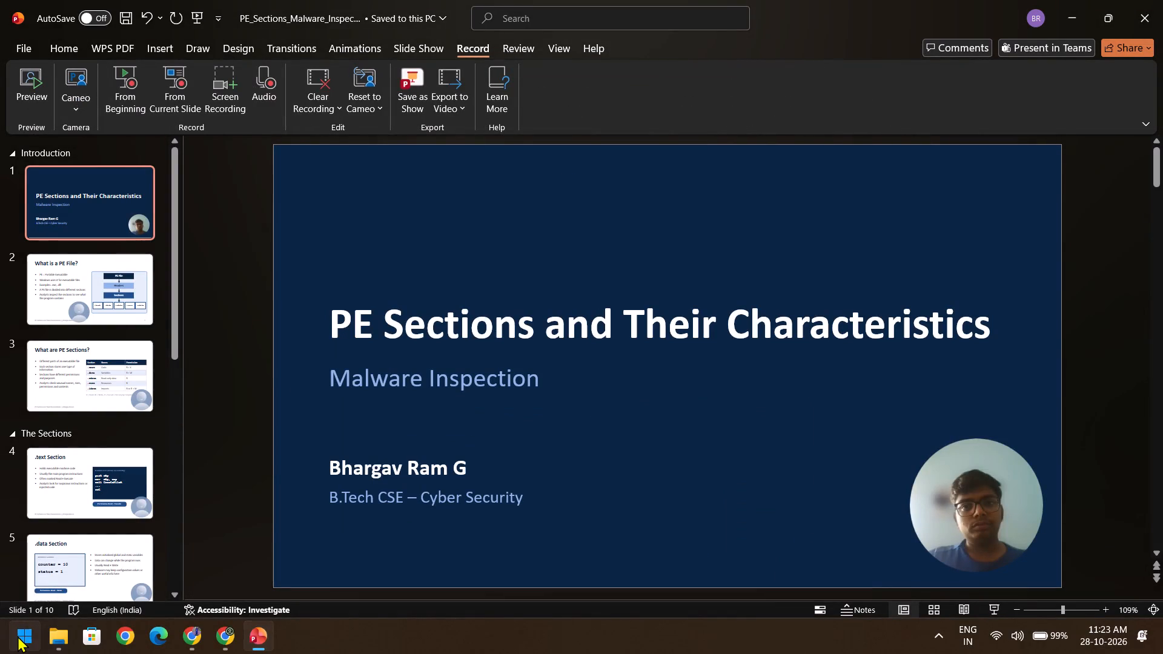
key("c")
key("Return")
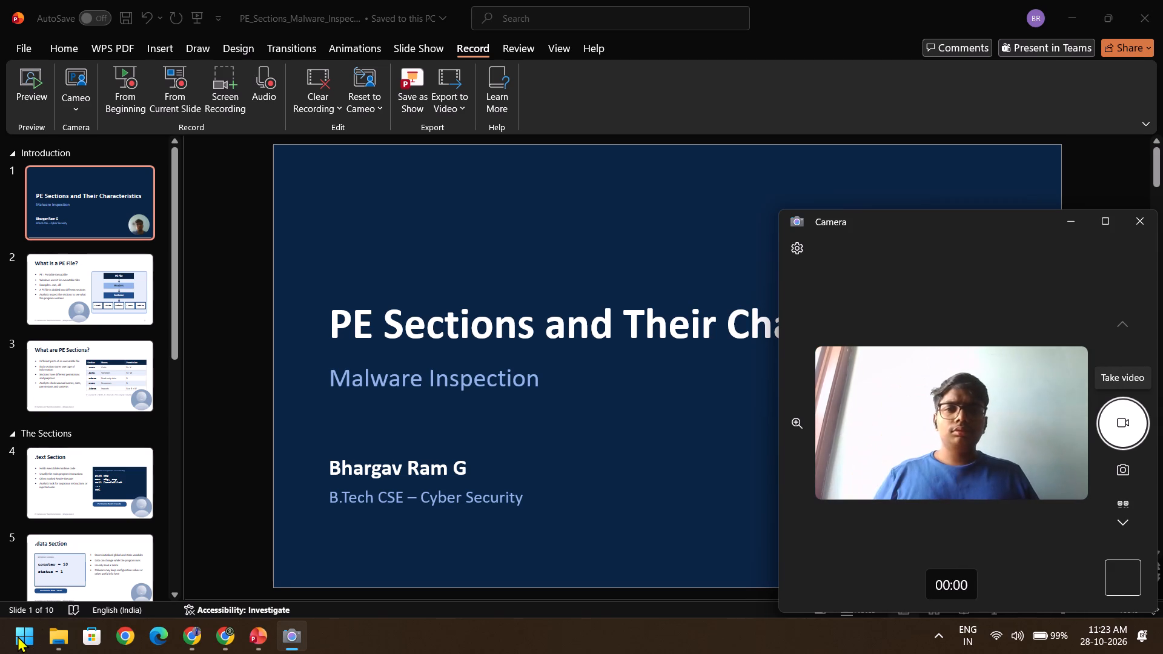
left_click(1137, 225)
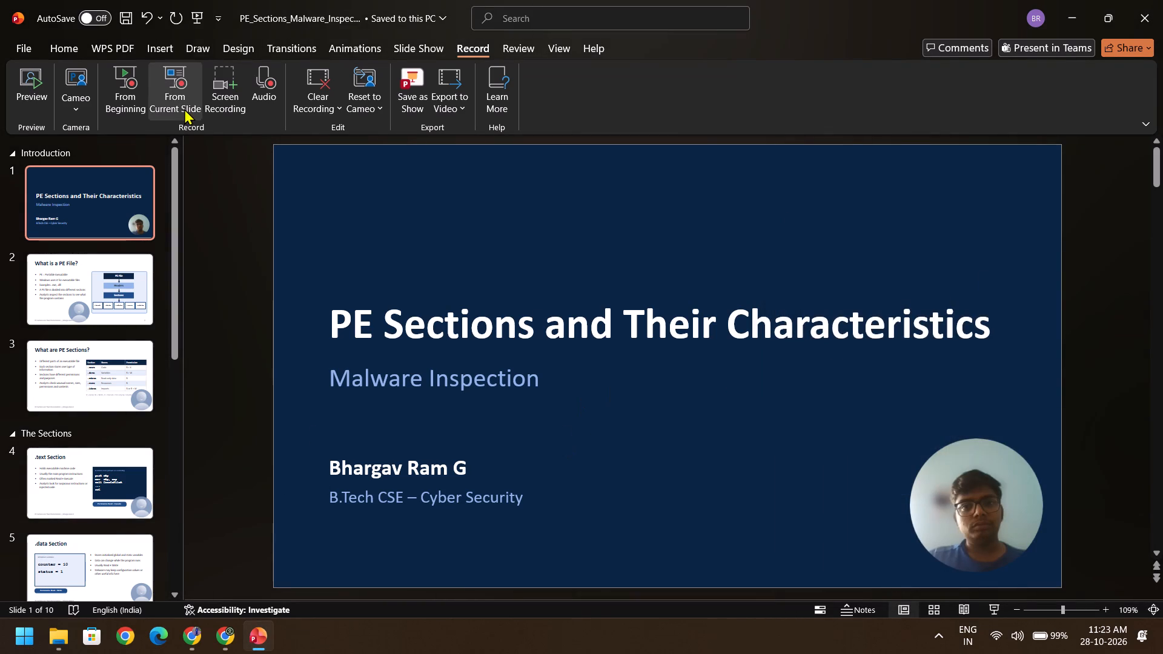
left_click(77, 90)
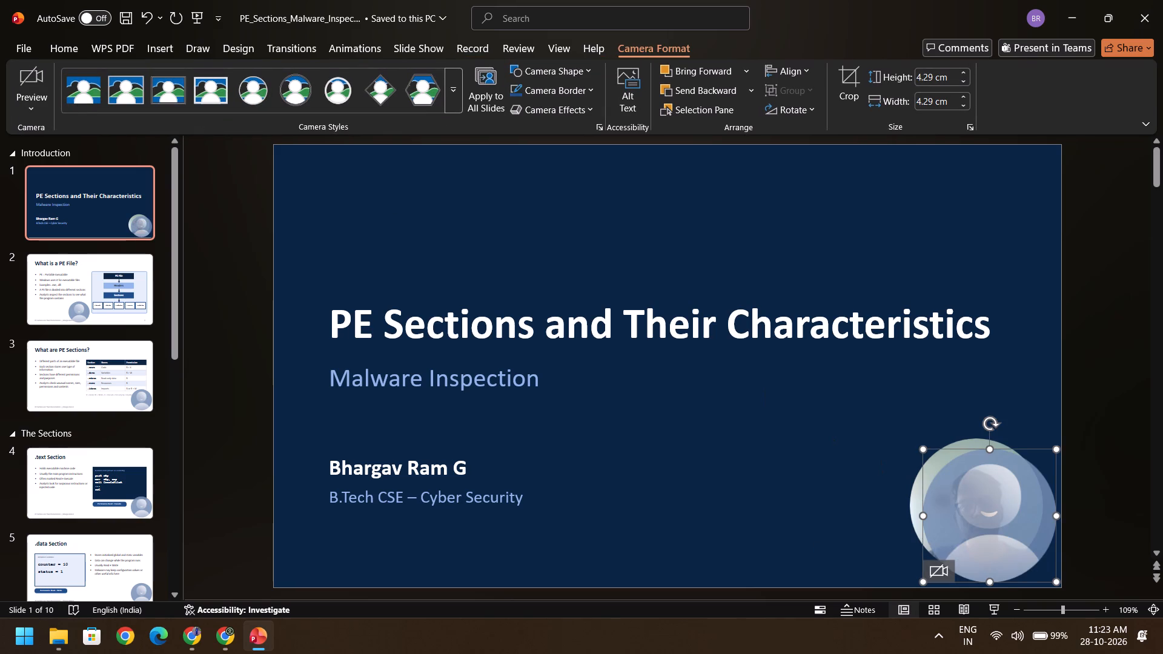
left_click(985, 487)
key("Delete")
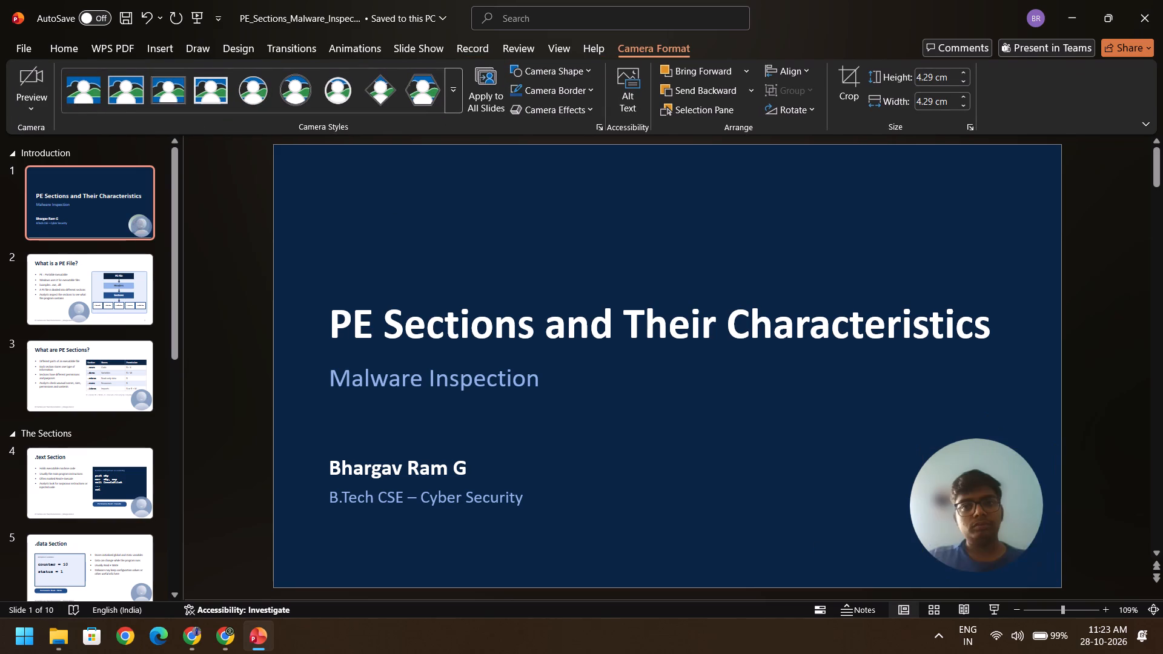
left_click(1058, 0)
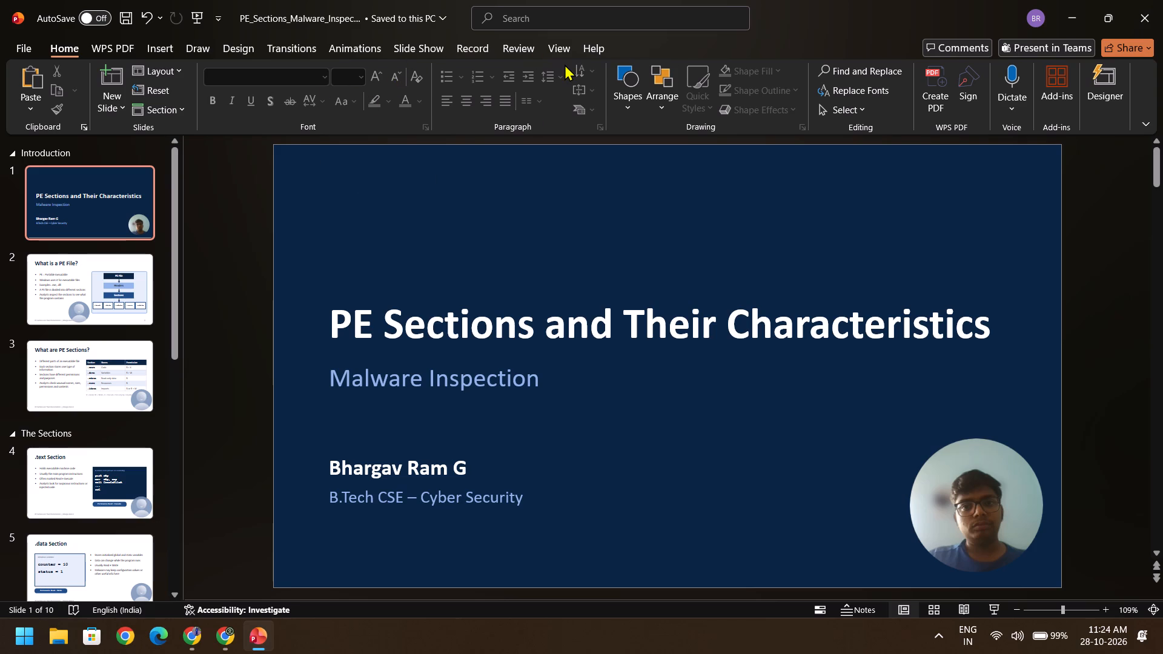
Reopen the recording view from the beginning of the presentation.
left_click(470, 49)
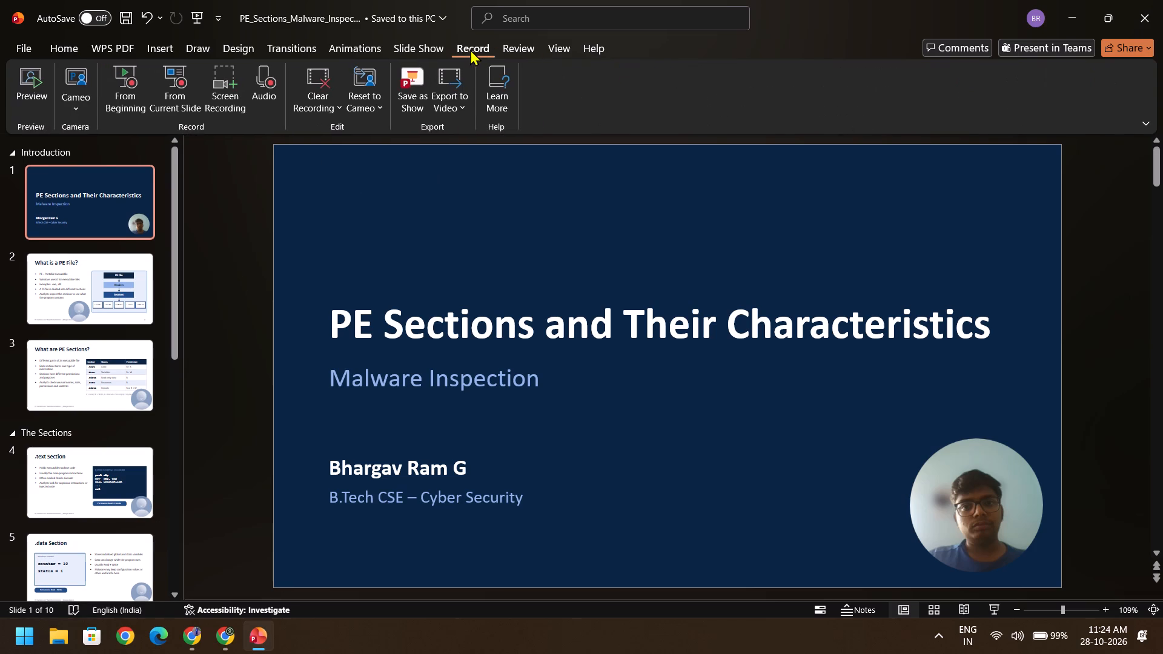
left_click(130, 98)
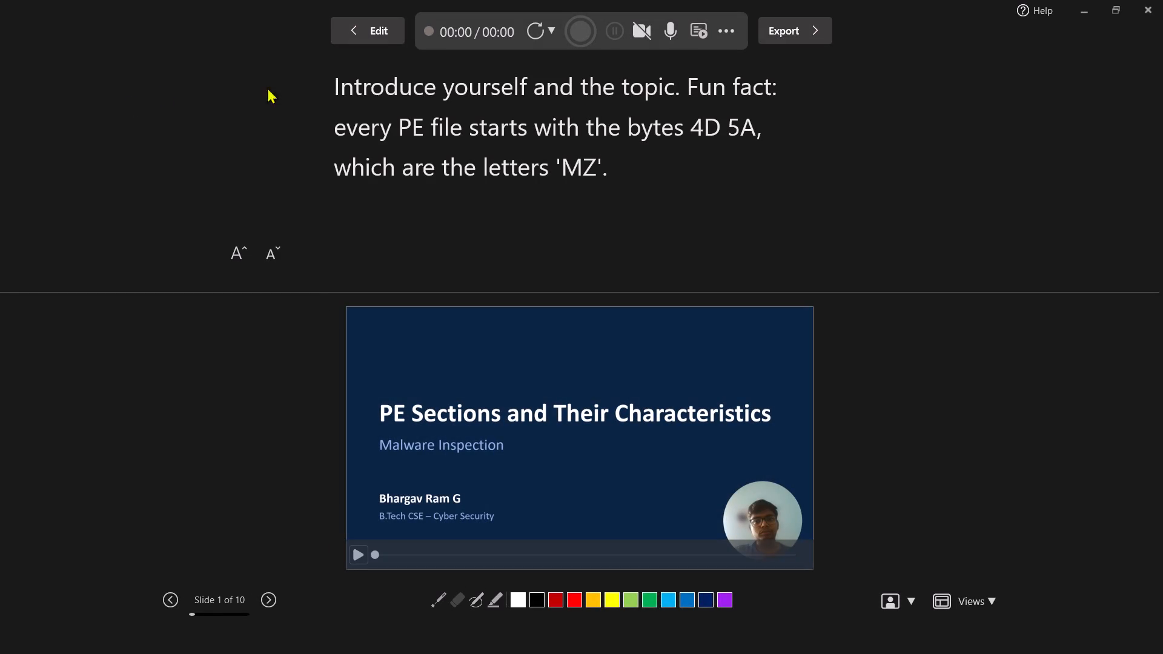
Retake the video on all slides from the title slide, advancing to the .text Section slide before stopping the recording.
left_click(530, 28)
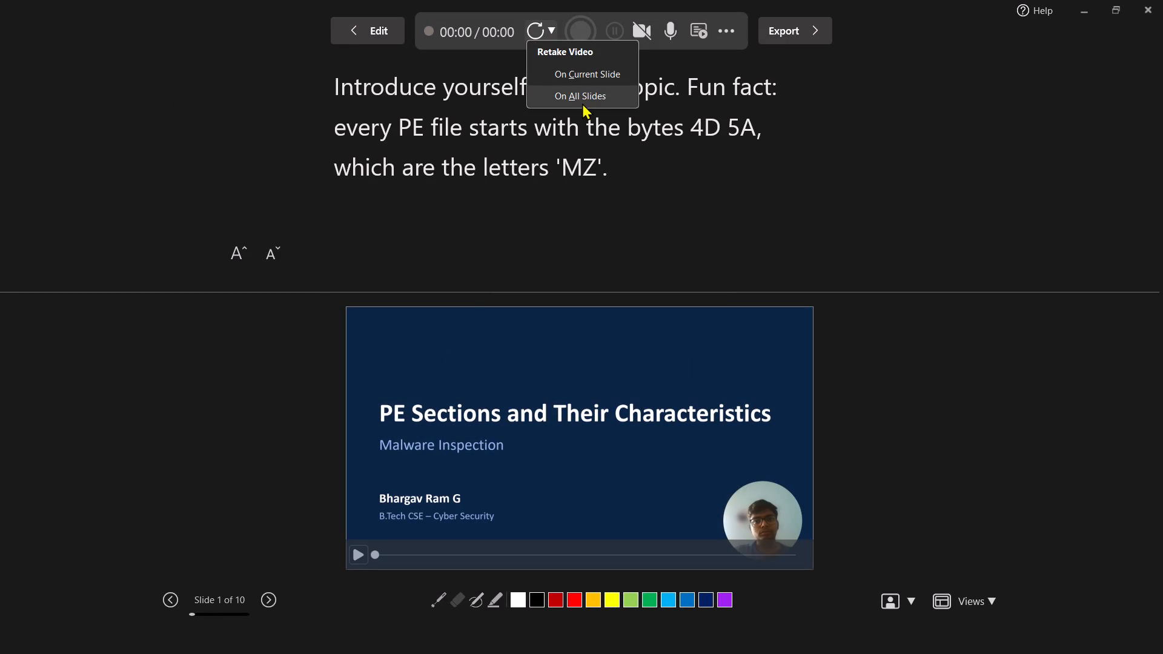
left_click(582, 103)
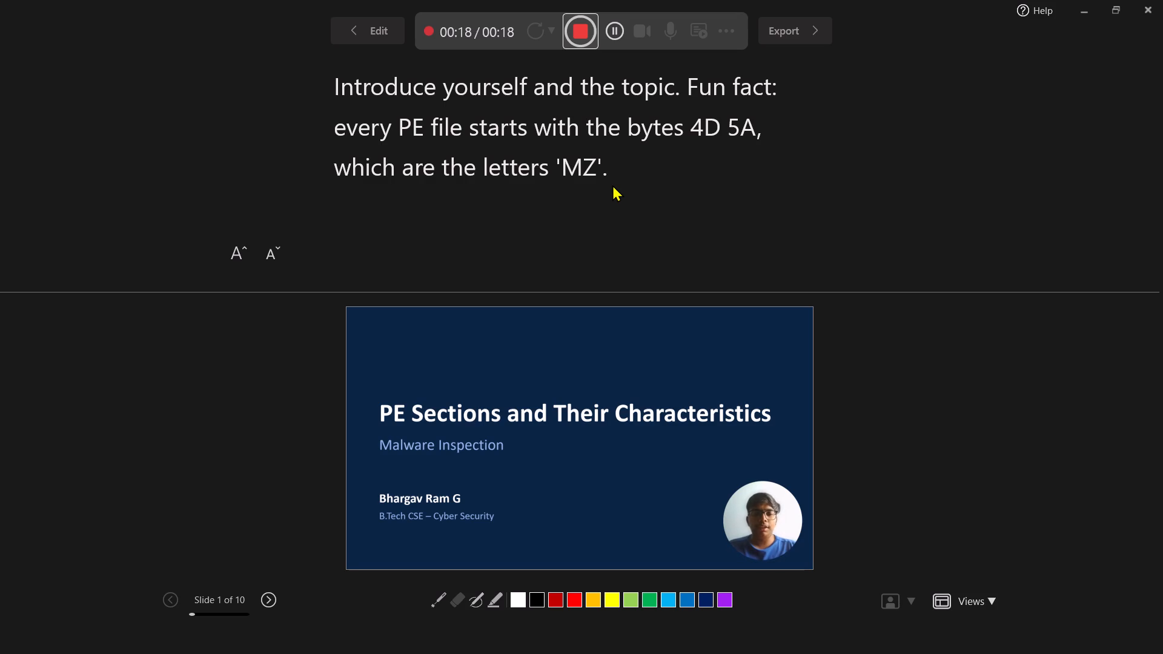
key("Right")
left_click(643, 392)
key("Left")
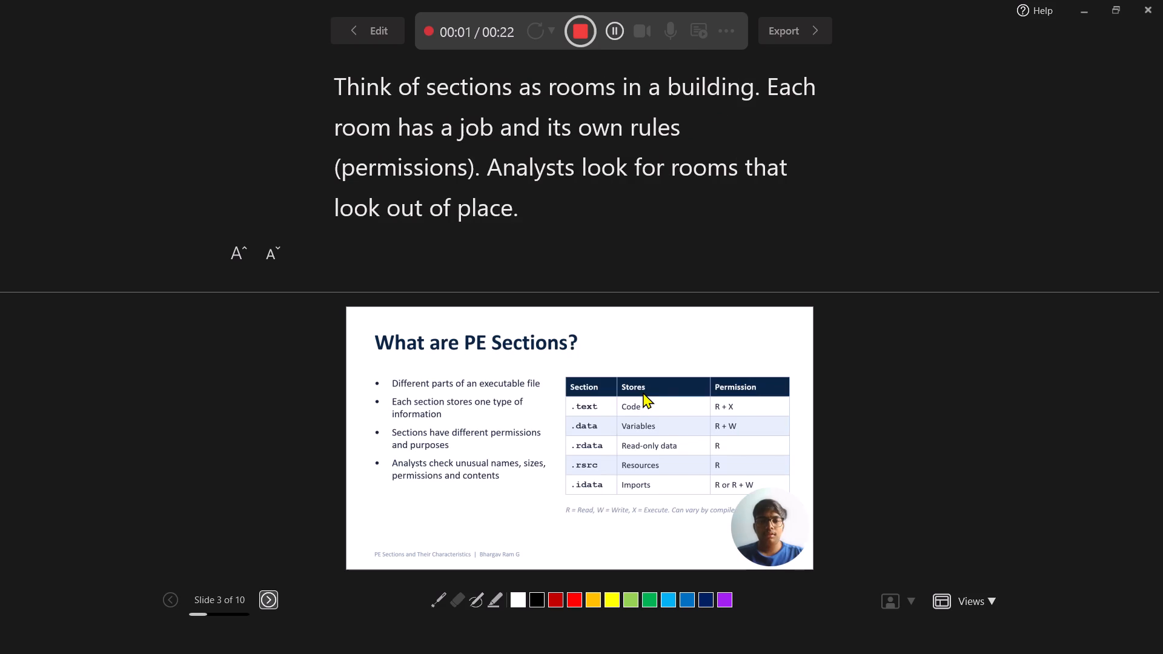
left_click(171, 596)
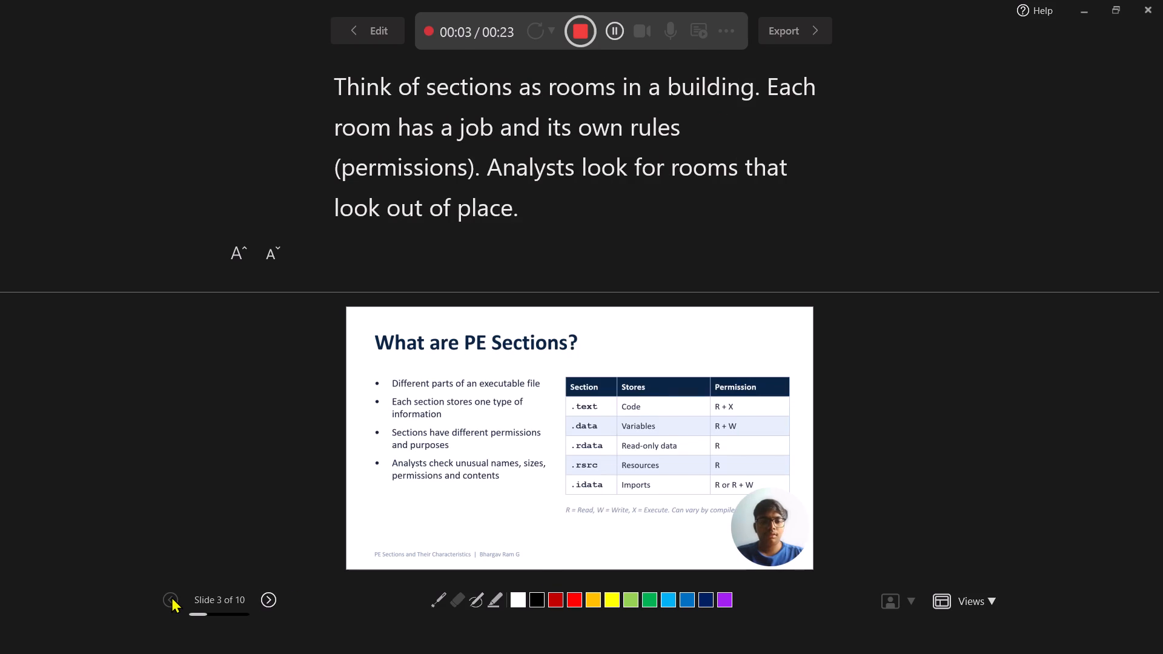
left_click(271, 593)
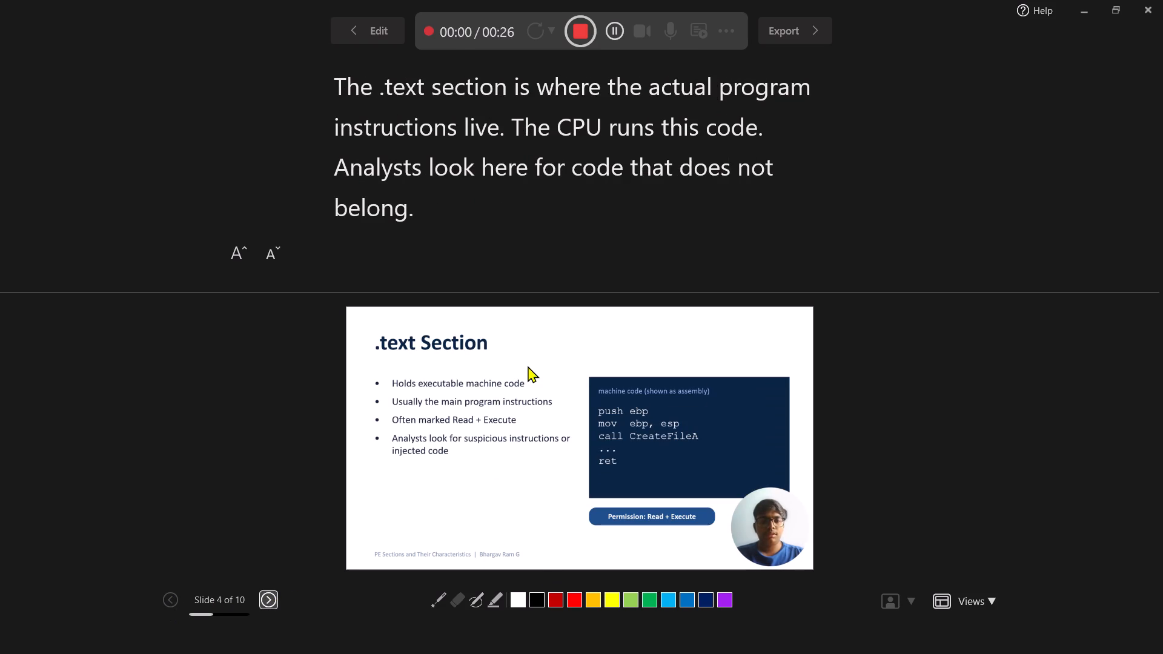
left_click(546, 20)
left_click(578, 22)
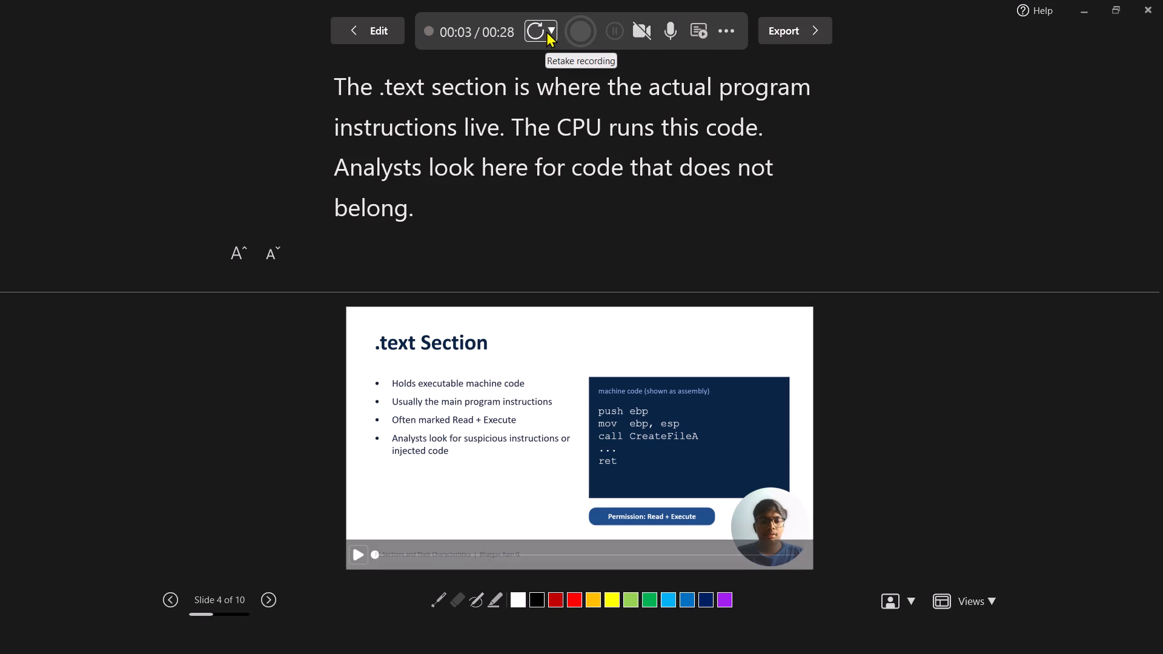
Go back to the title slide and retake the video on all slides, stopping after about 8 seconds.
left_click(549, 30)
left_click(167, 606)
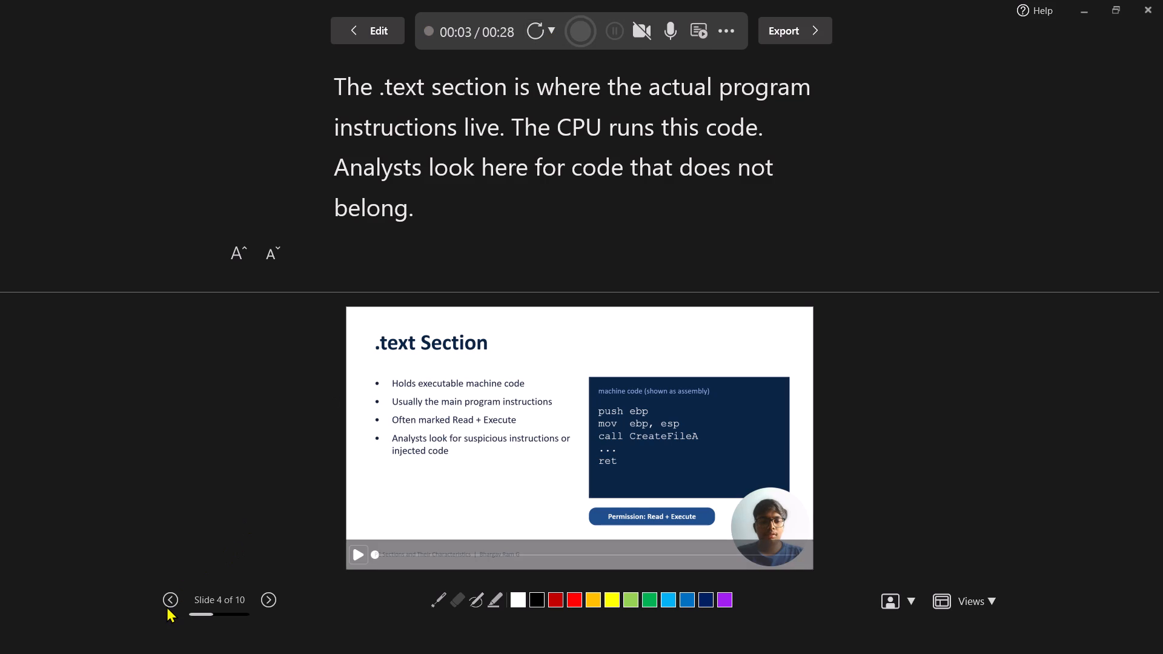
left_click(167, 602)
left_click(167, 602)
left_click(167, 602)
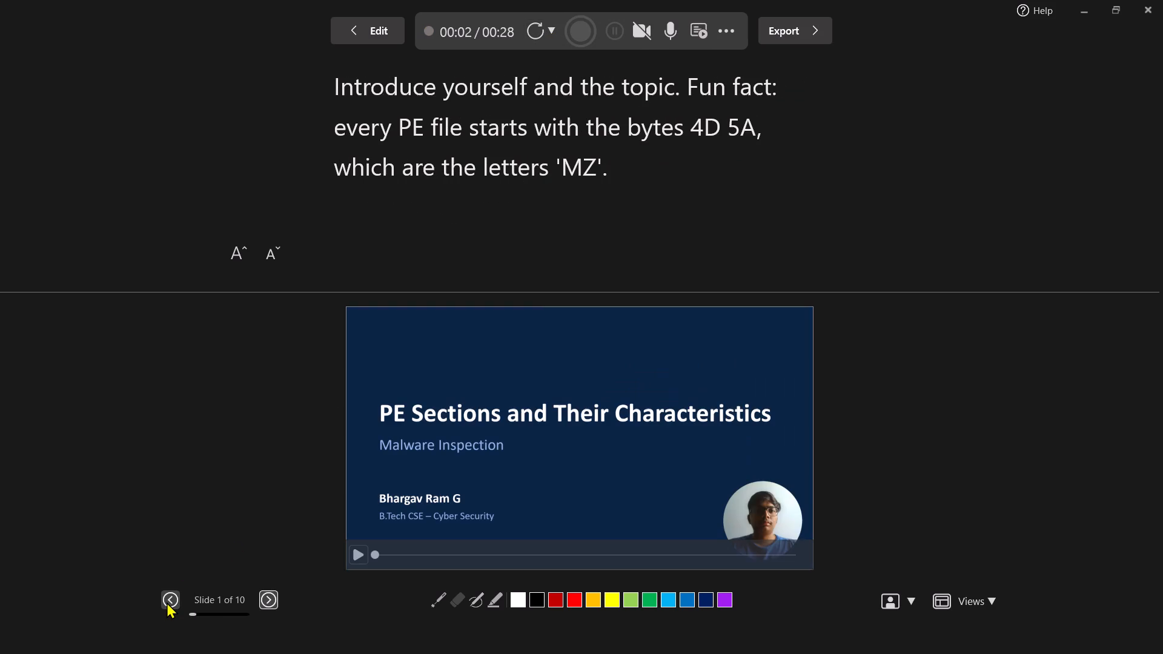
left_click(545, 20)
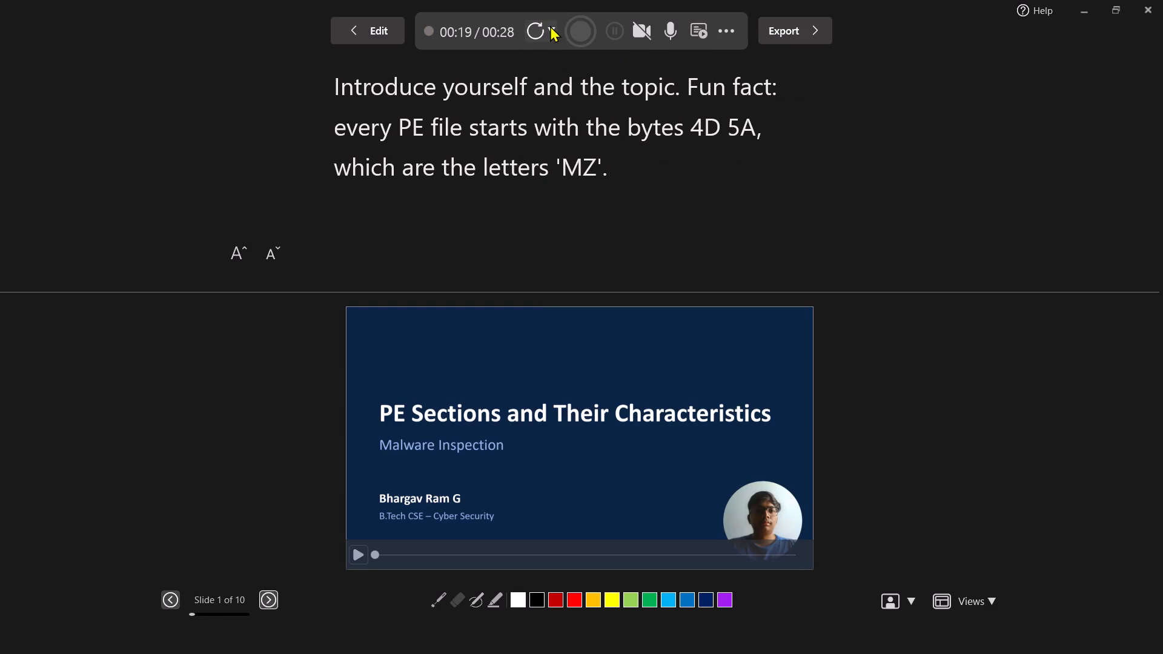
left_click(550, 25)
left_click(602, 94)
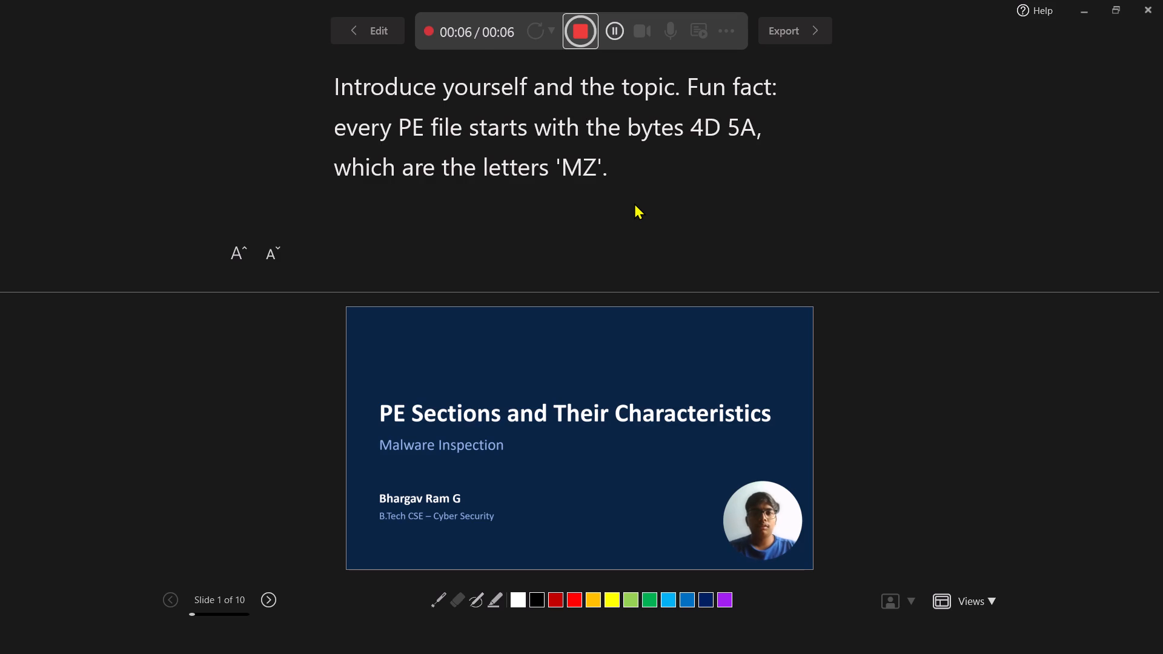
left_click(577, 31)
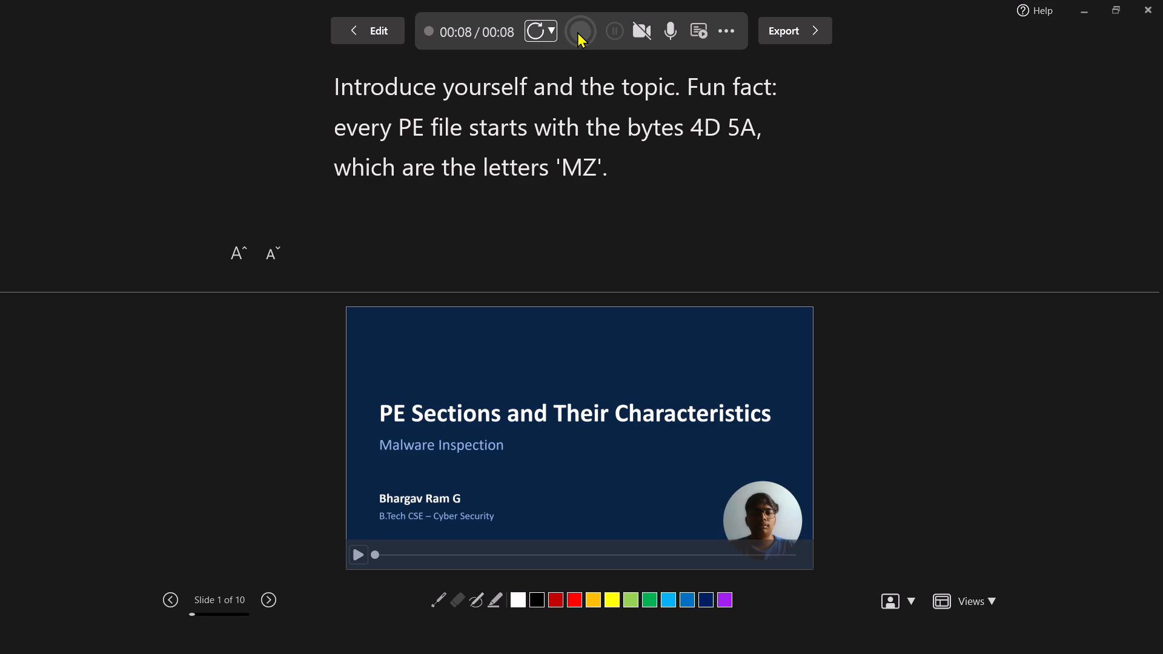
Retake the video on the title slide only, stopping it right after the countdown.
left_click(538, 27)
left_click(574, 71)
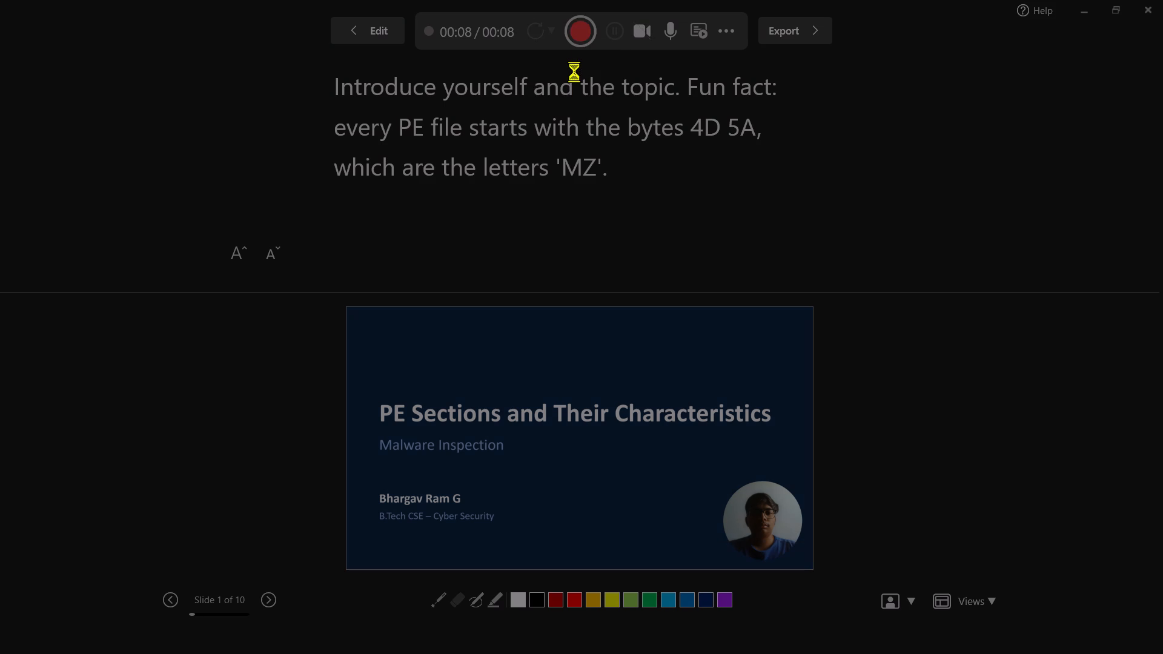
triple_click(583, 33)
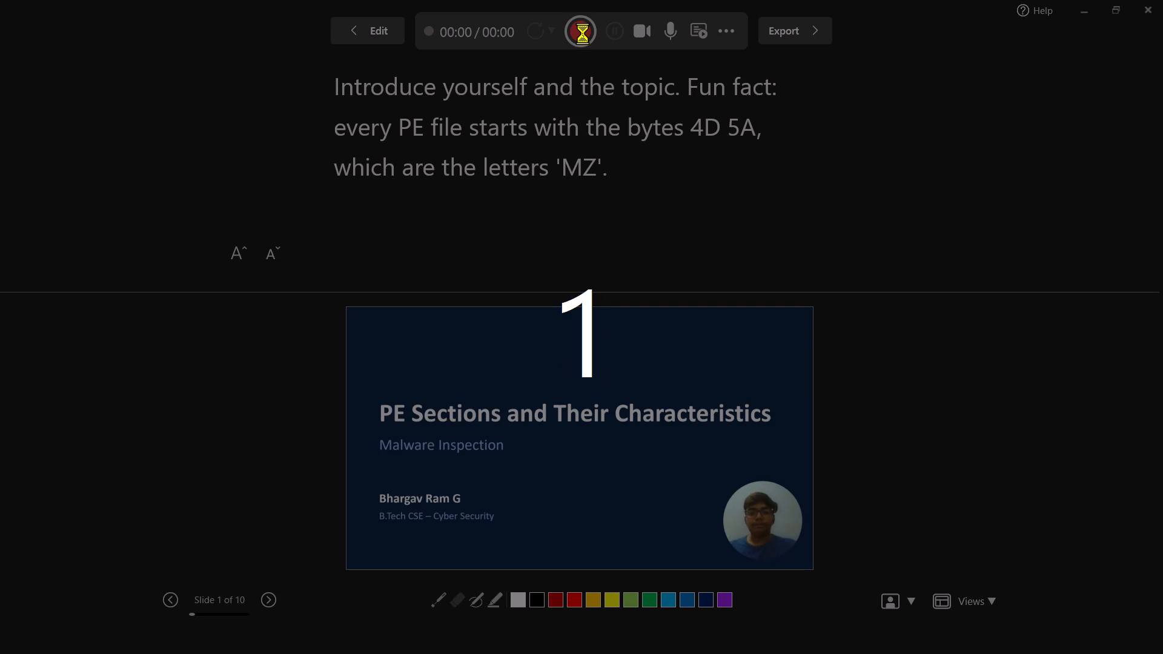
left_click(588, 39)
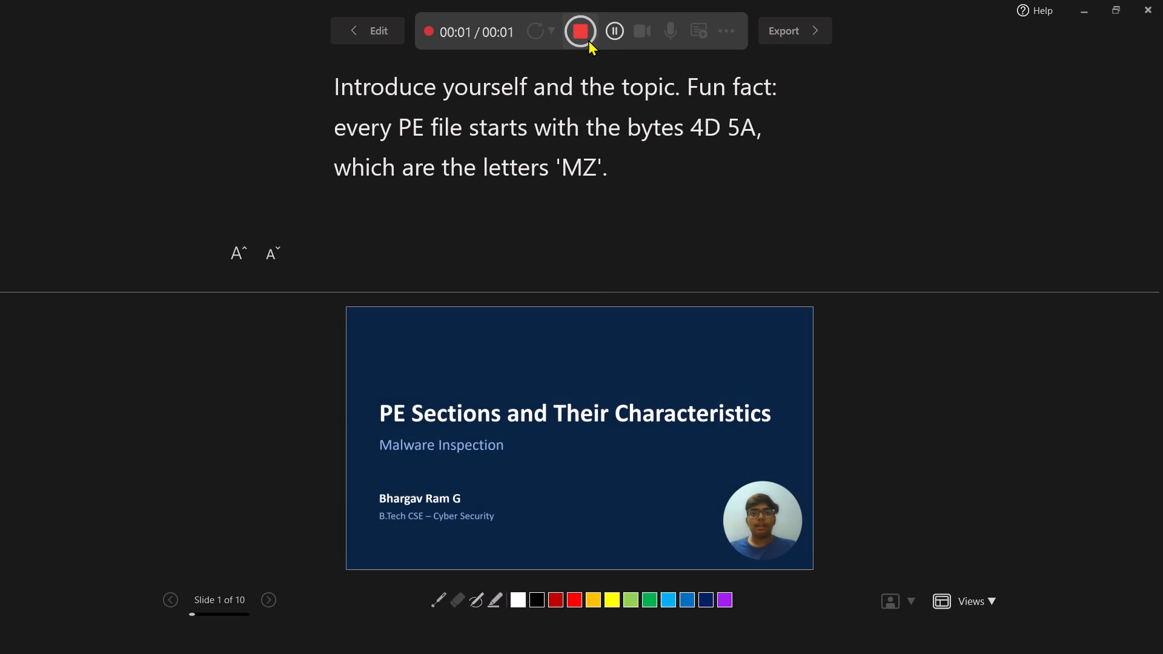
Retake the video on all slides, recording the title, What is a PE File?, What are PE Sections? and .text Section slides before stopping.
left_click(549, 30)
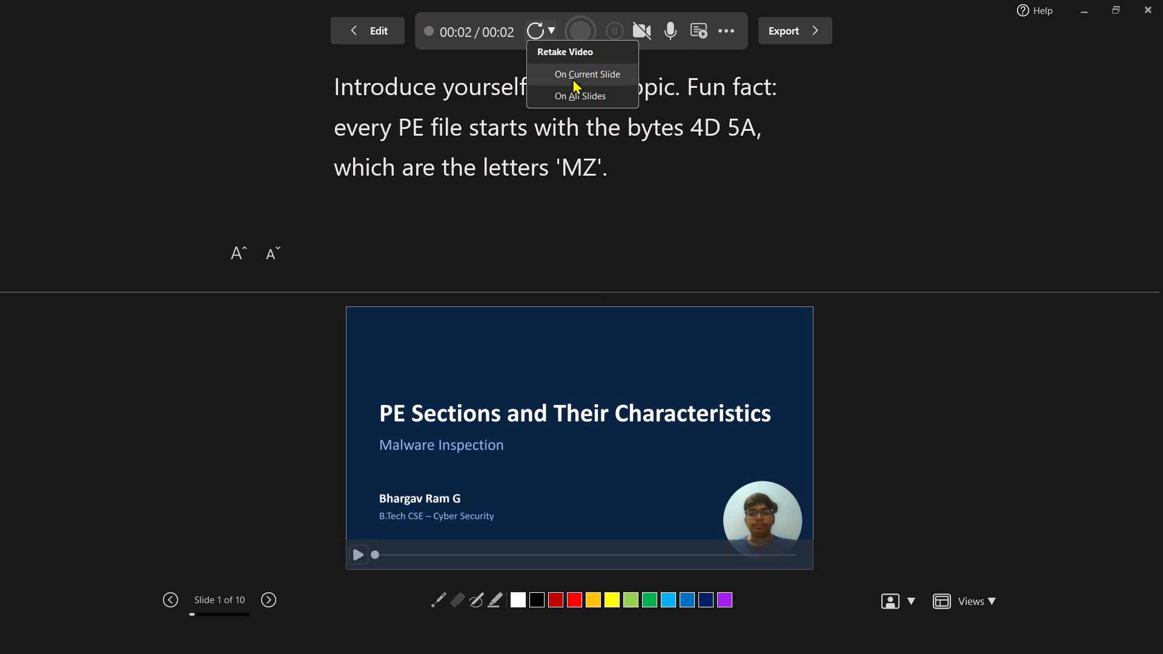
left_click(575, 88)
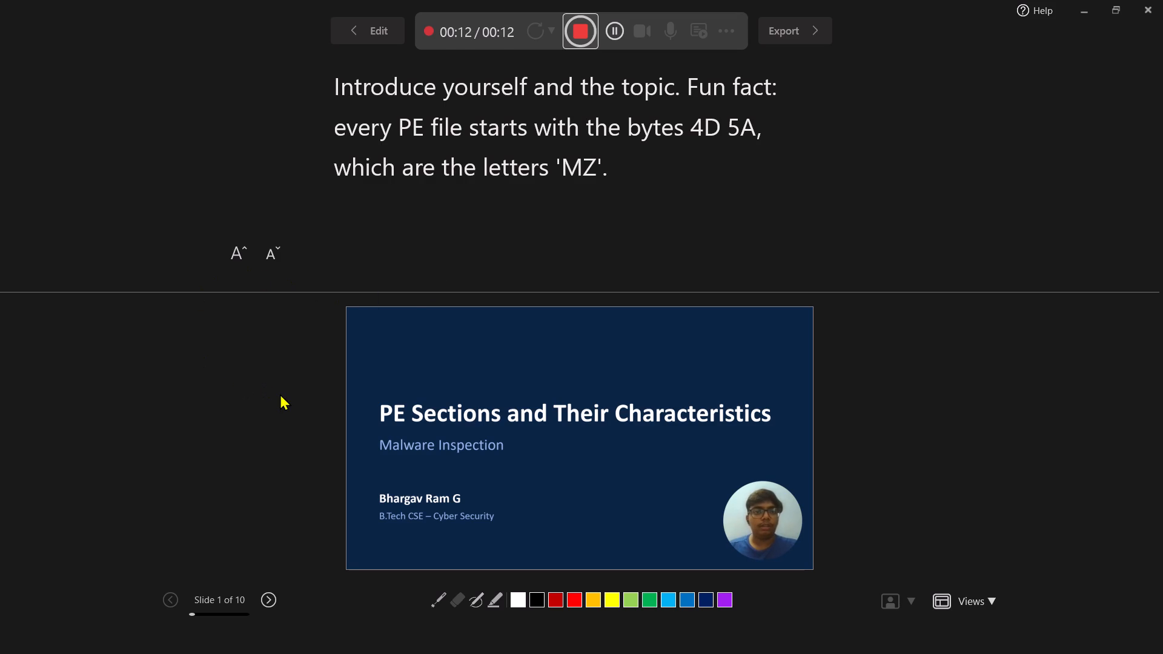
left_click(272, 596)
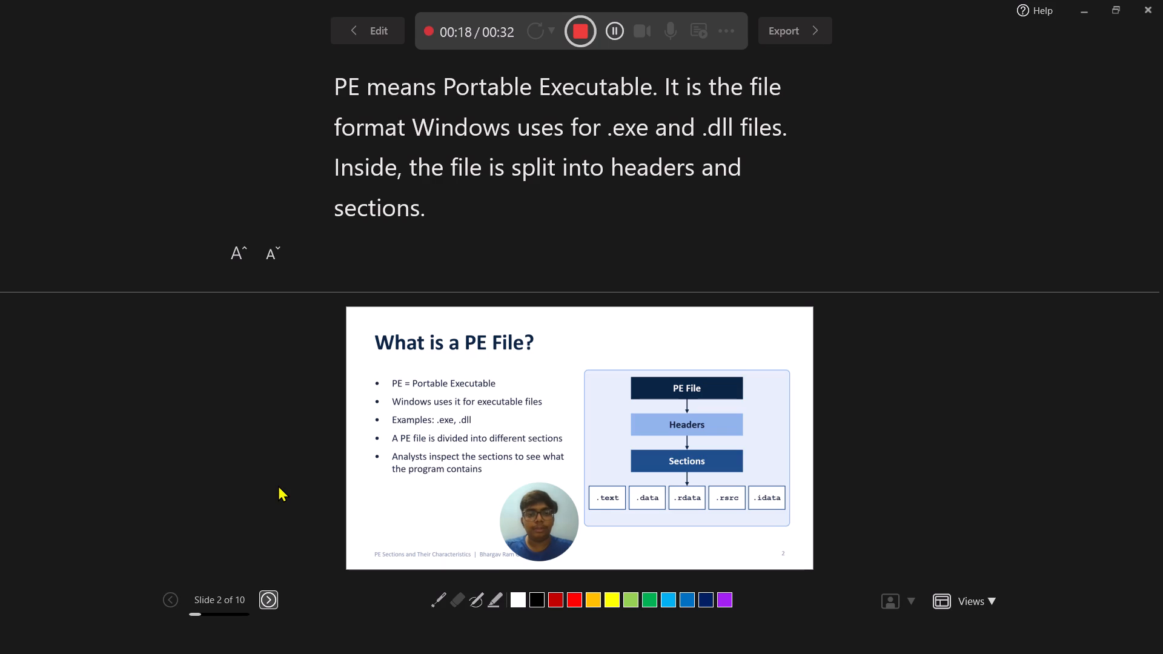
left_click(268, 598)
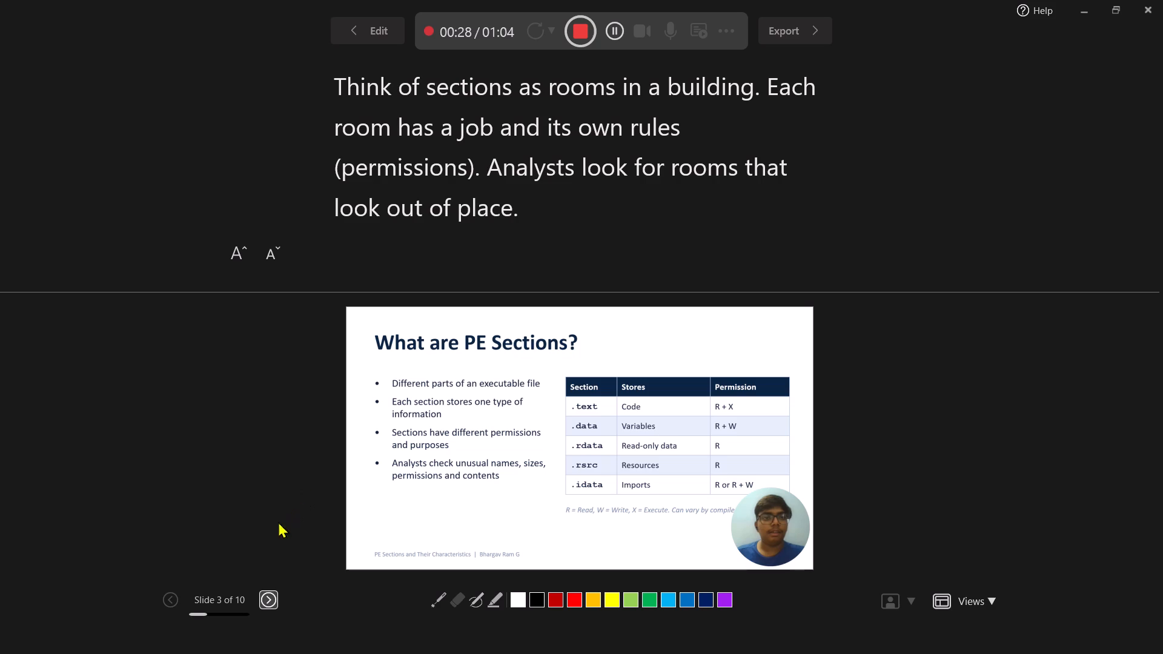
left_click(263, 599)
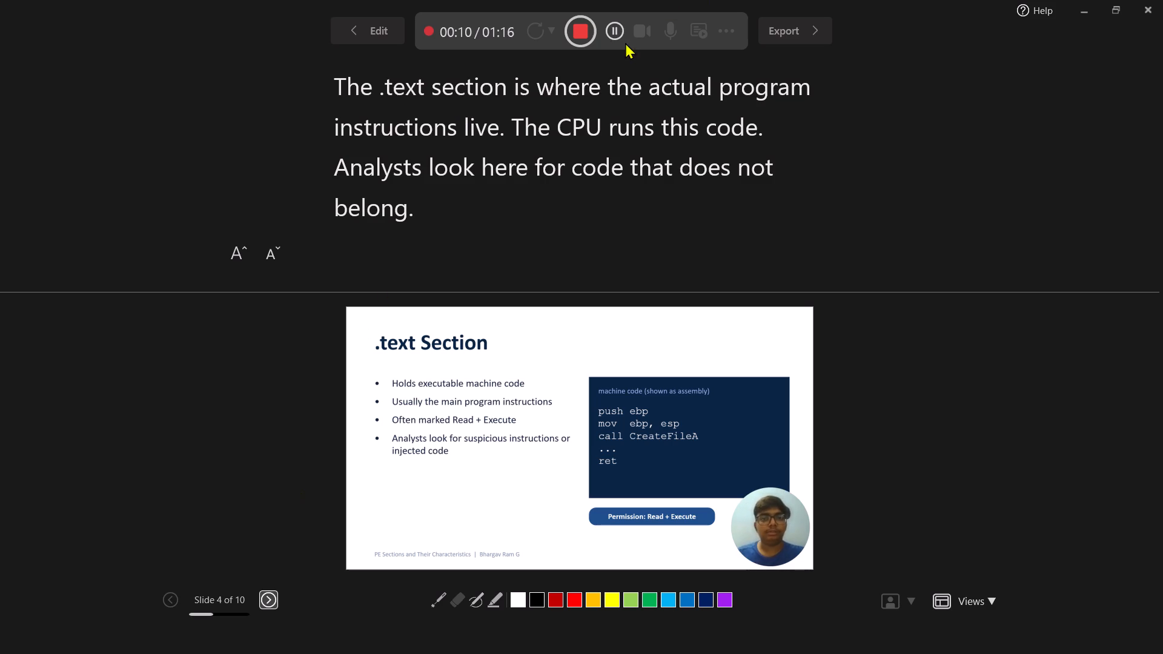
left_click(589, 24)
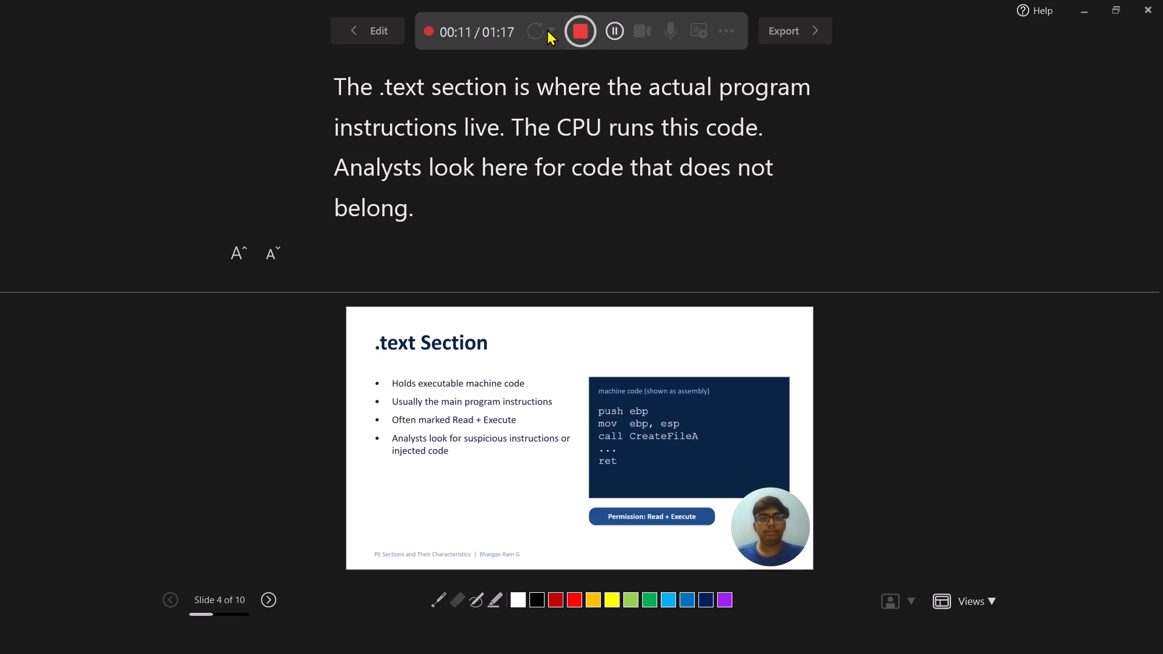
Retake the video on the .text Section slide only, stopping the recording after its narration.
left_click(547, 29)
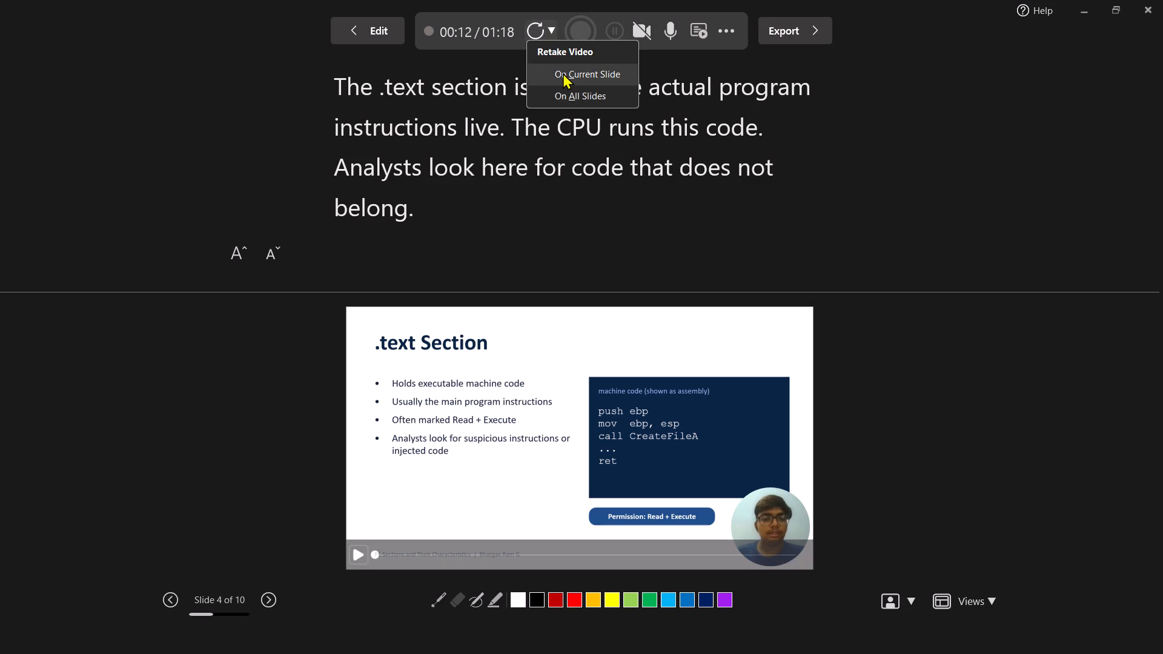
left_click(563, 73)
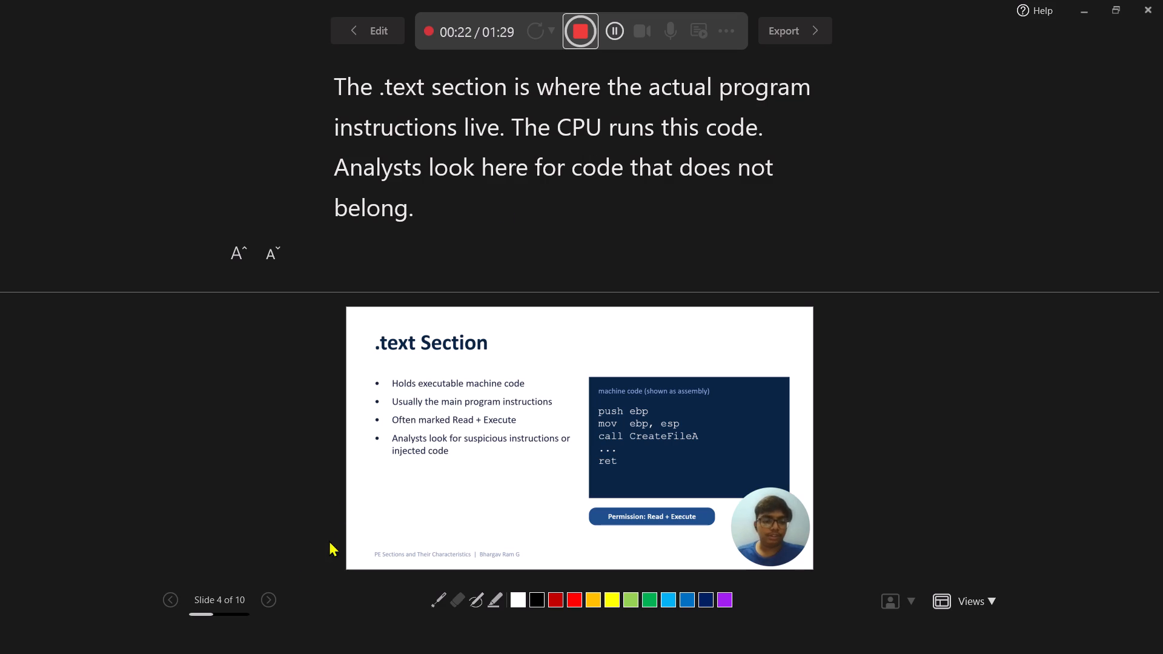
key("Right")
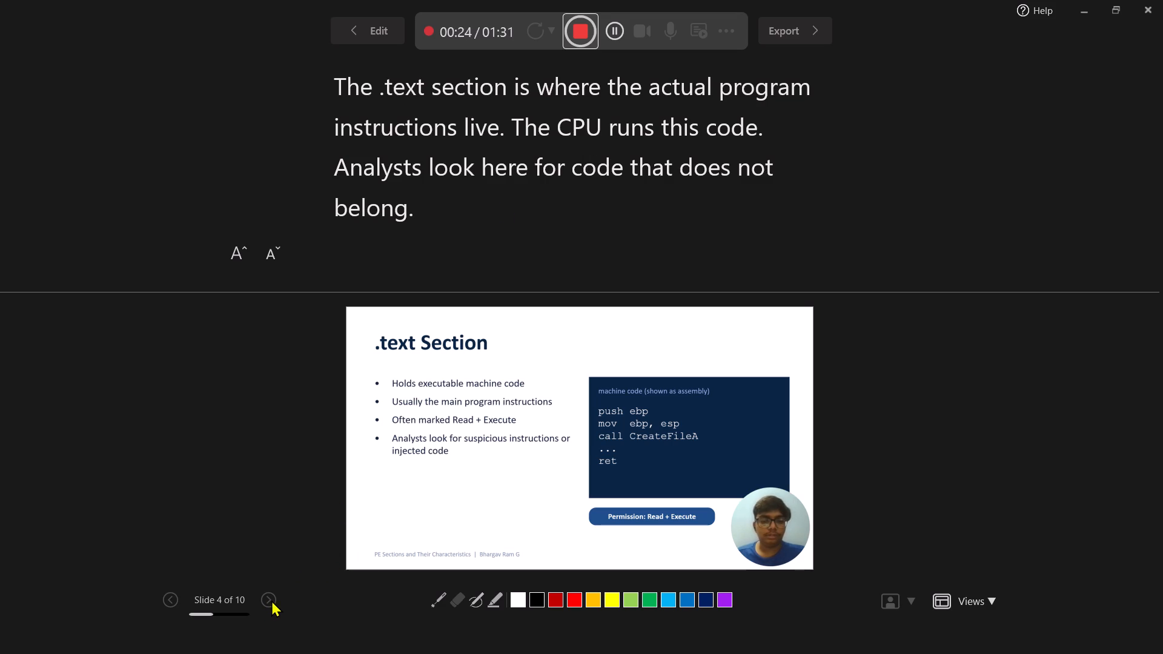
left_click(265, 599)
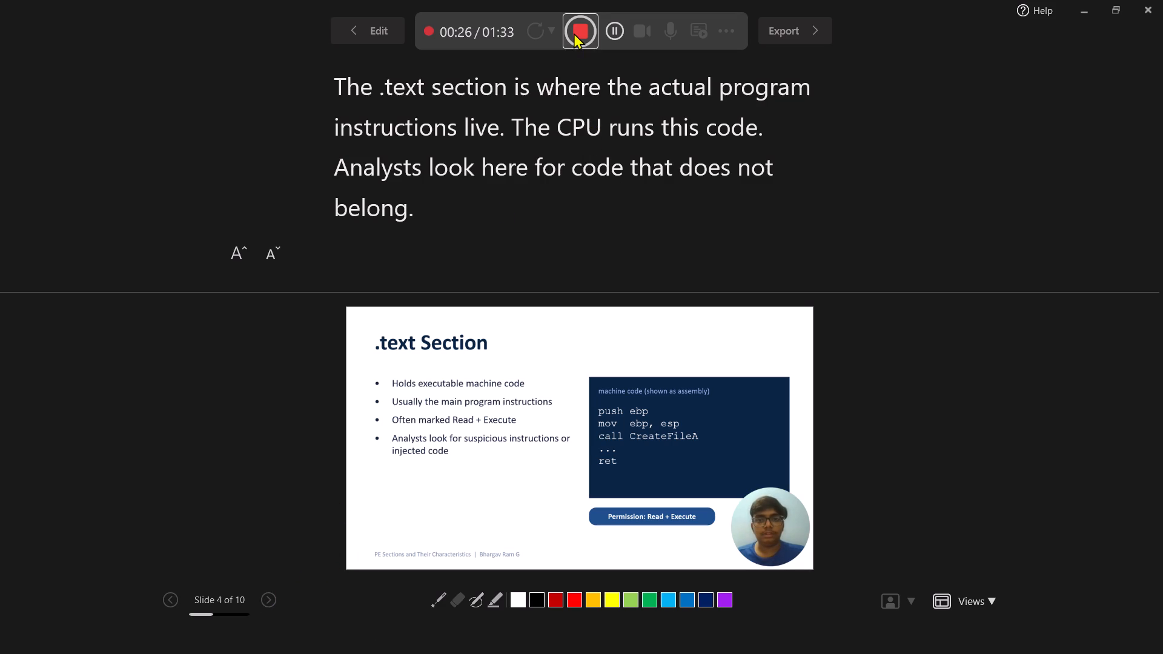
left_click(574, 33)
Move on to the .data Section slide in the recording view.
left_click(549, 33)
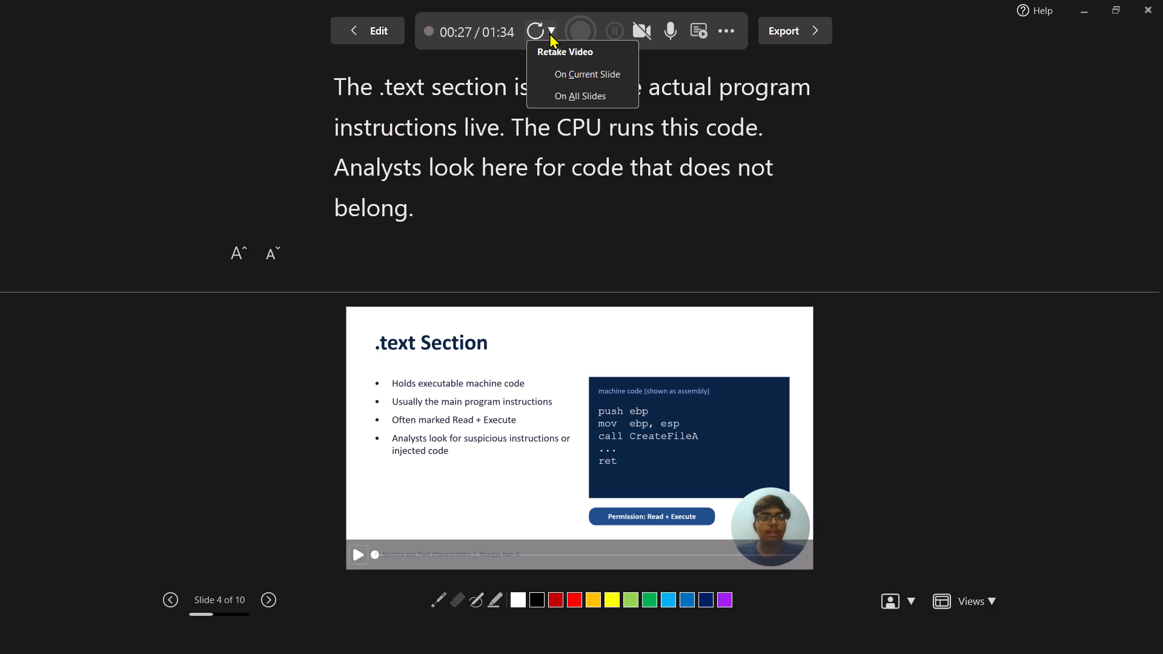
left_click(272, 596)
left_click(270, 601)
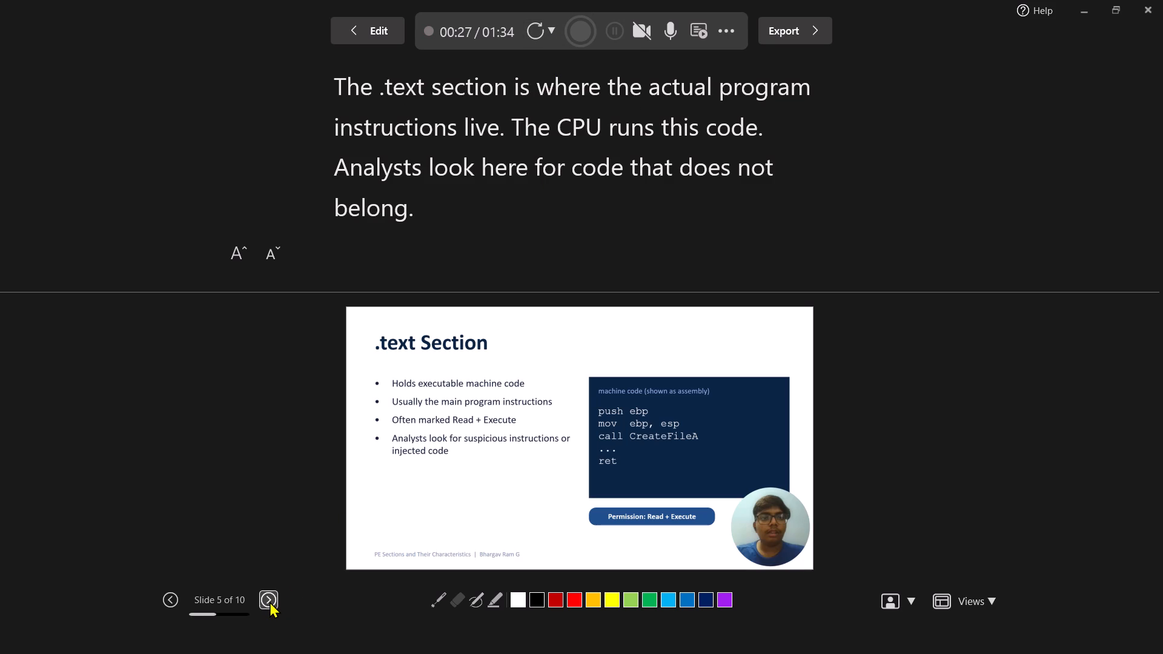
Record the narration video for the .data Section slide and continue the recording onto the .rdata Section slide.
left_click(583, 32)
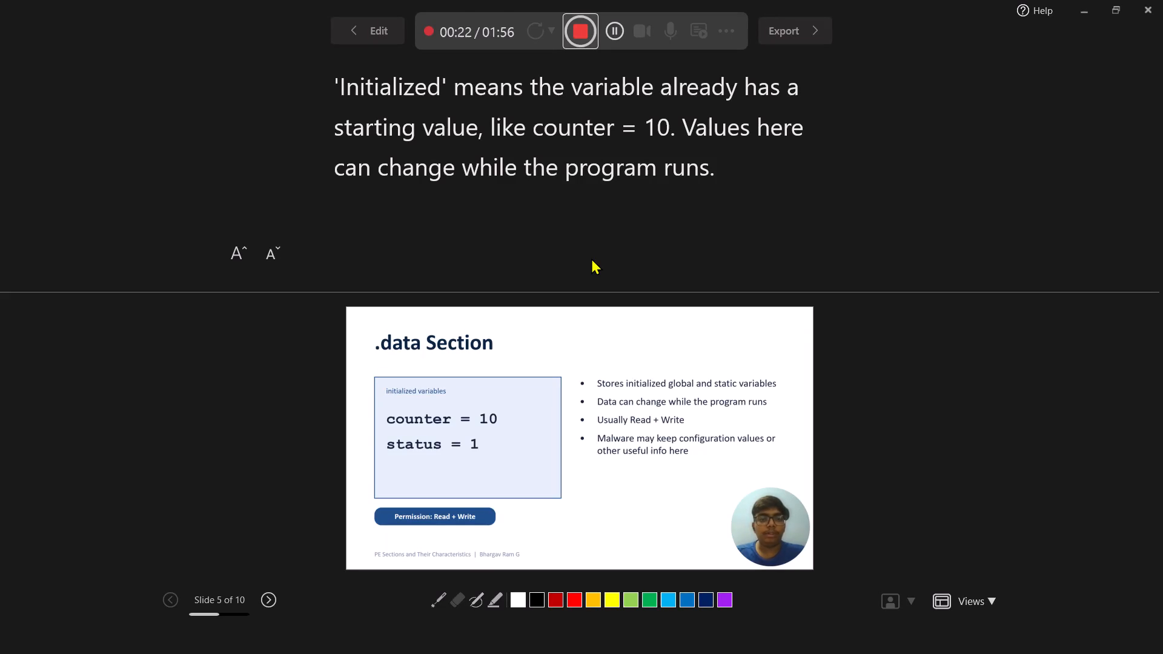
left_click(267, 603)
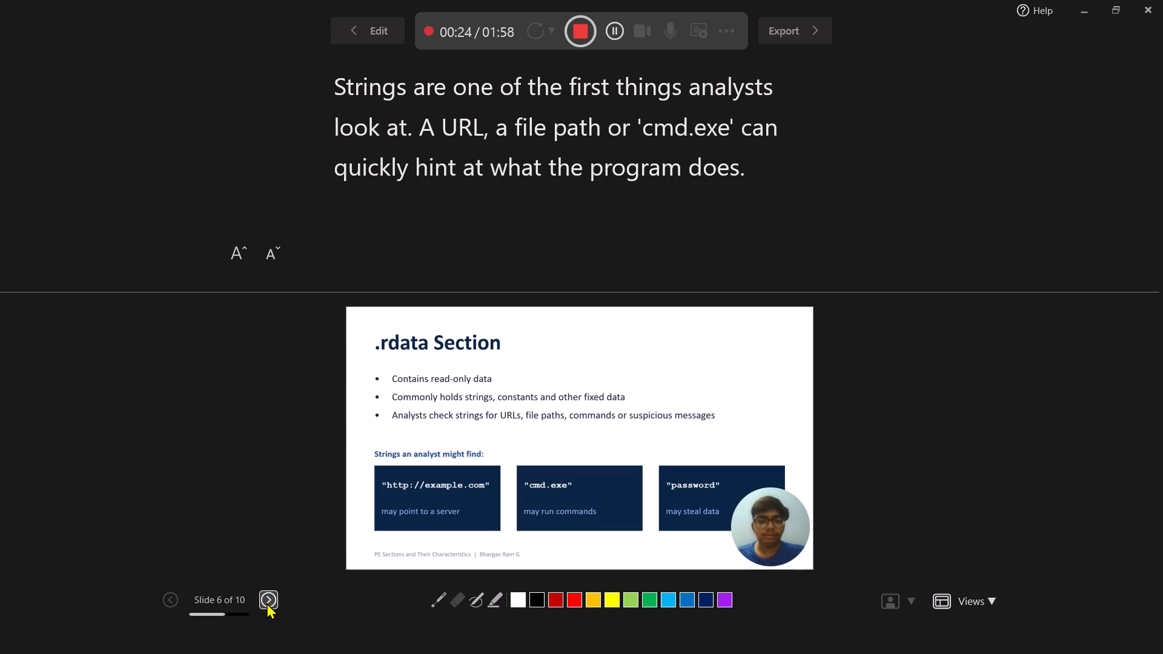
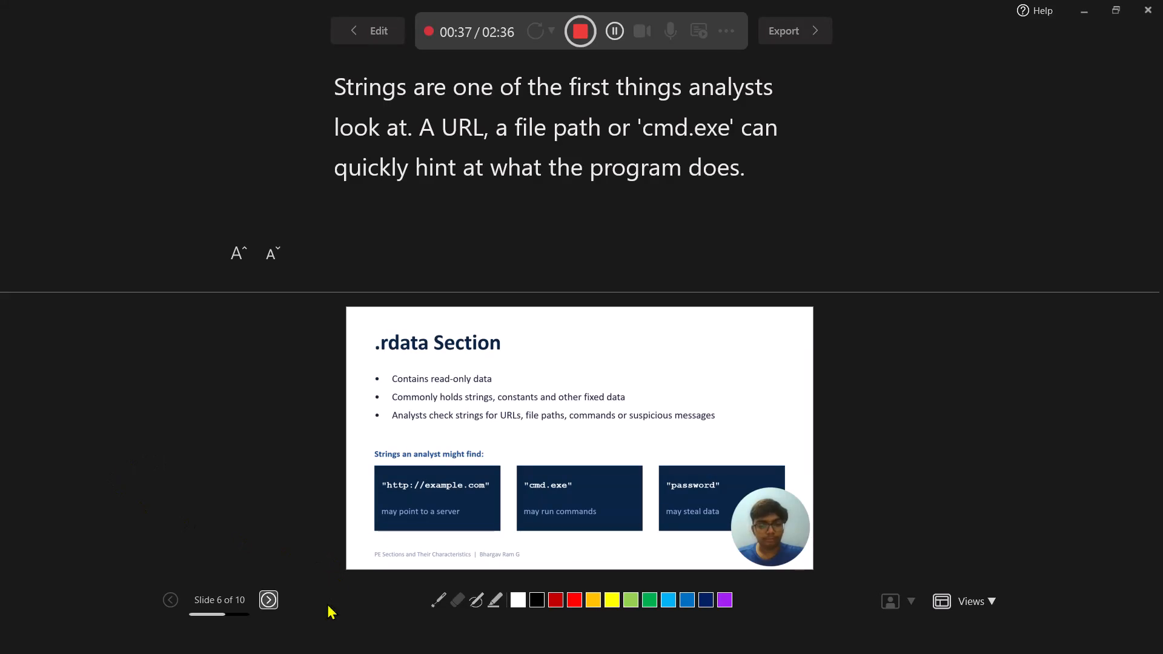
Record the narration for the .rdata, .rsrc, .idata and How Analysts Inspect PE Sections slides, advancing through to slide 10.
left_click(271, 589)
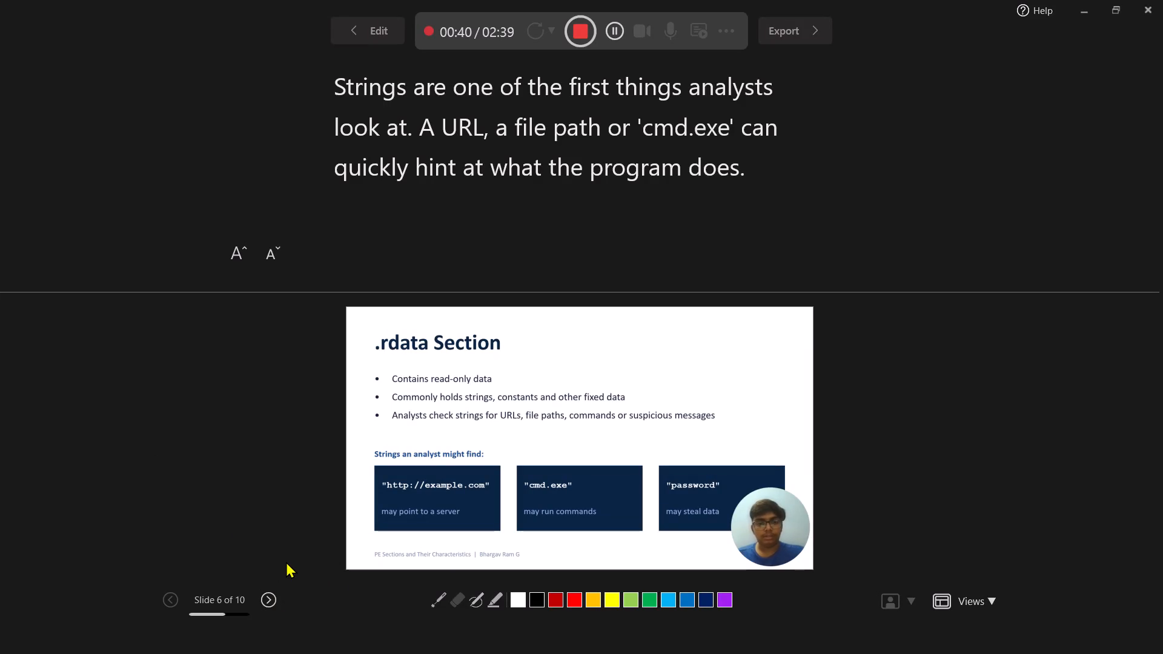
left_click(263, 597)
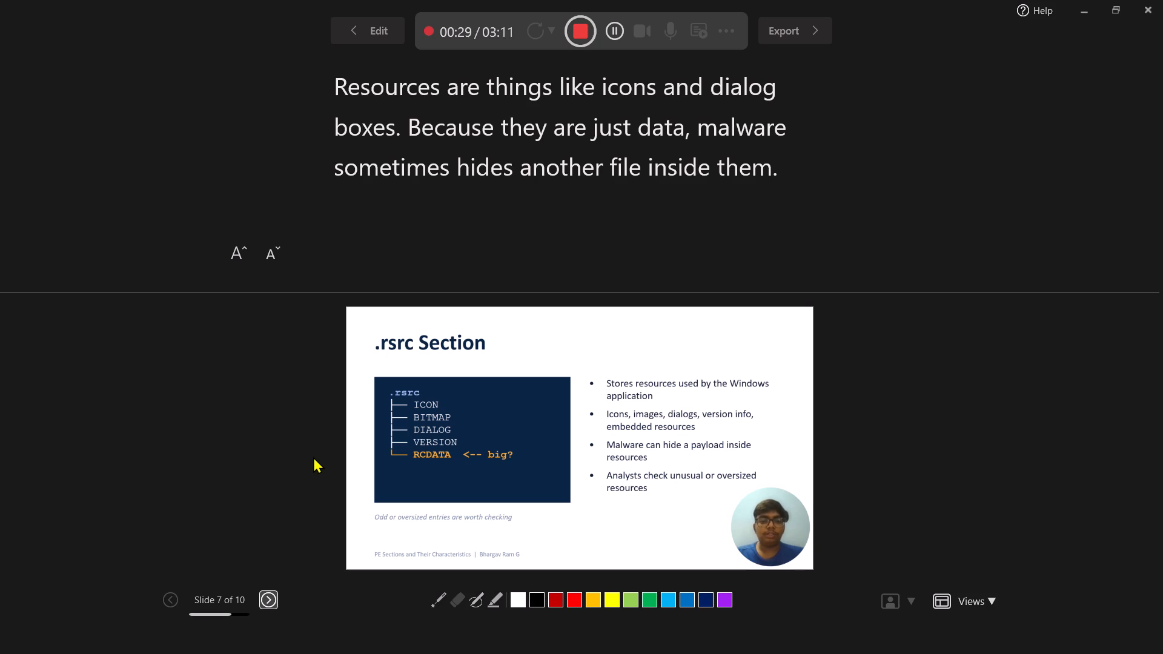
left_click(271, 603)
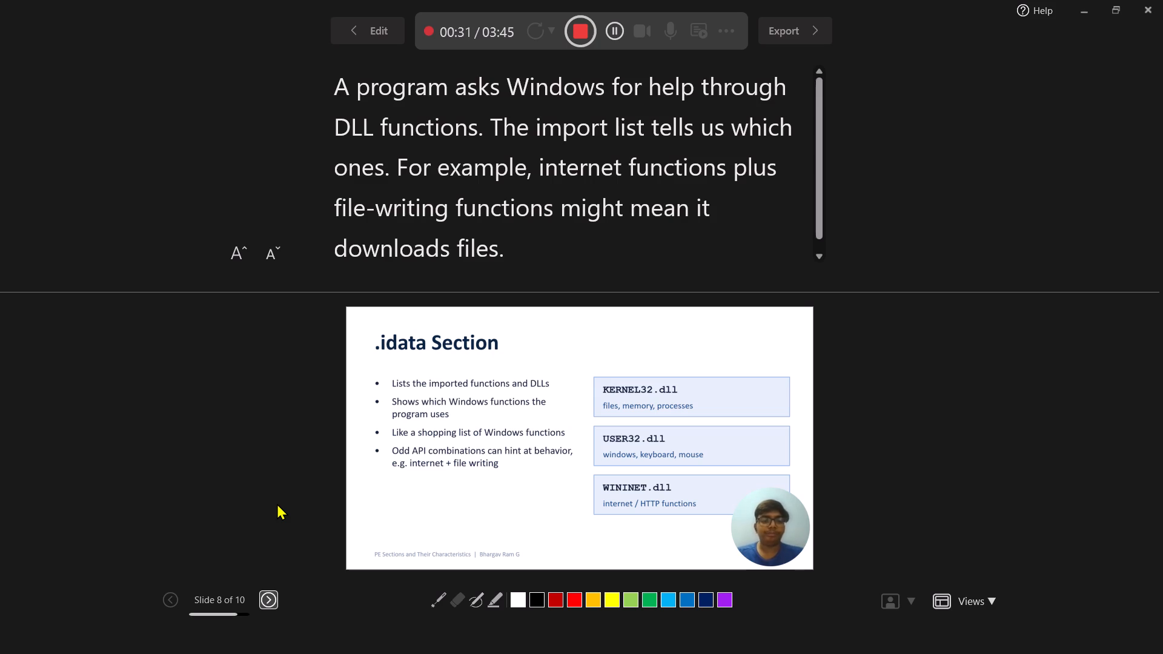
left_click(262, 594)
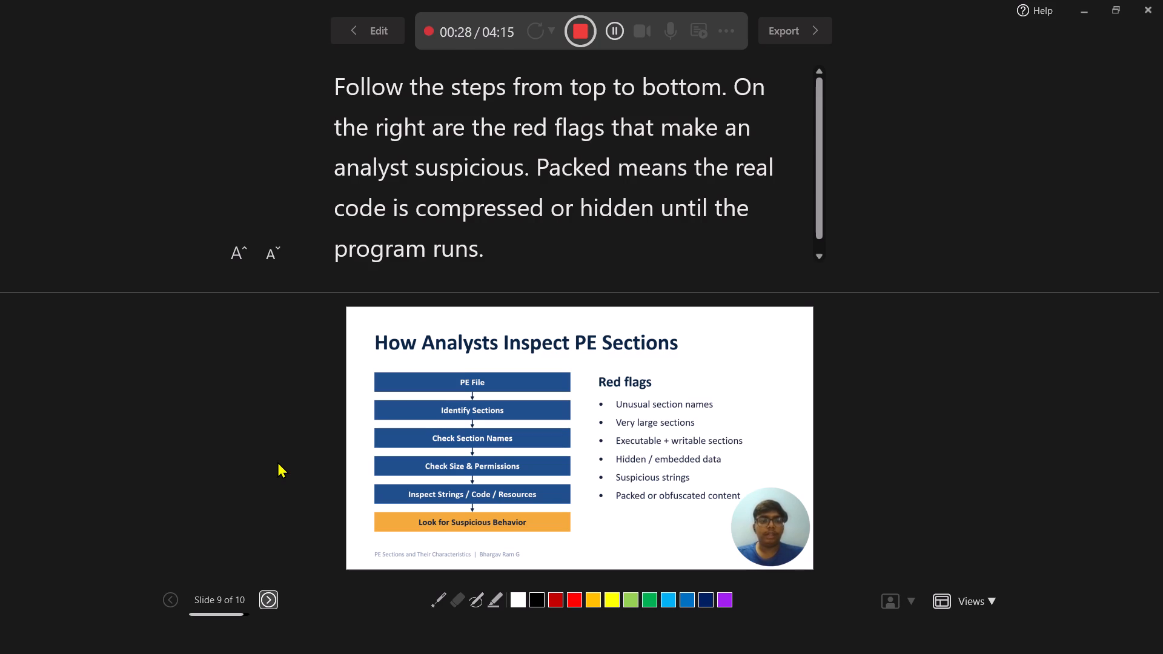
left_click(267, 601)
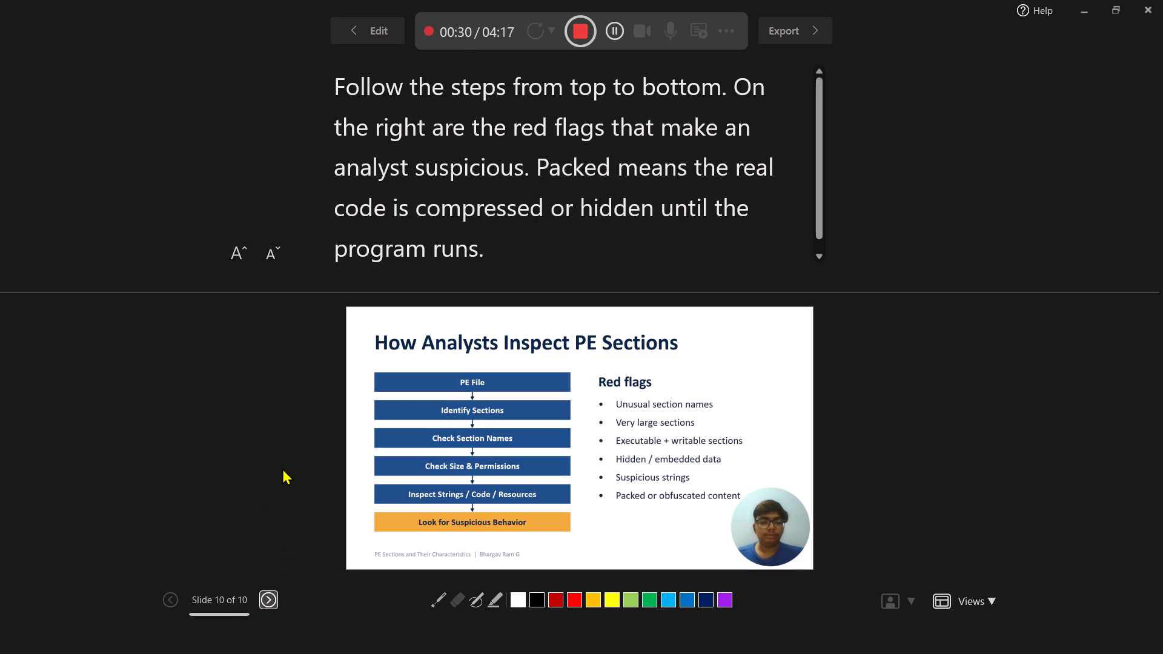
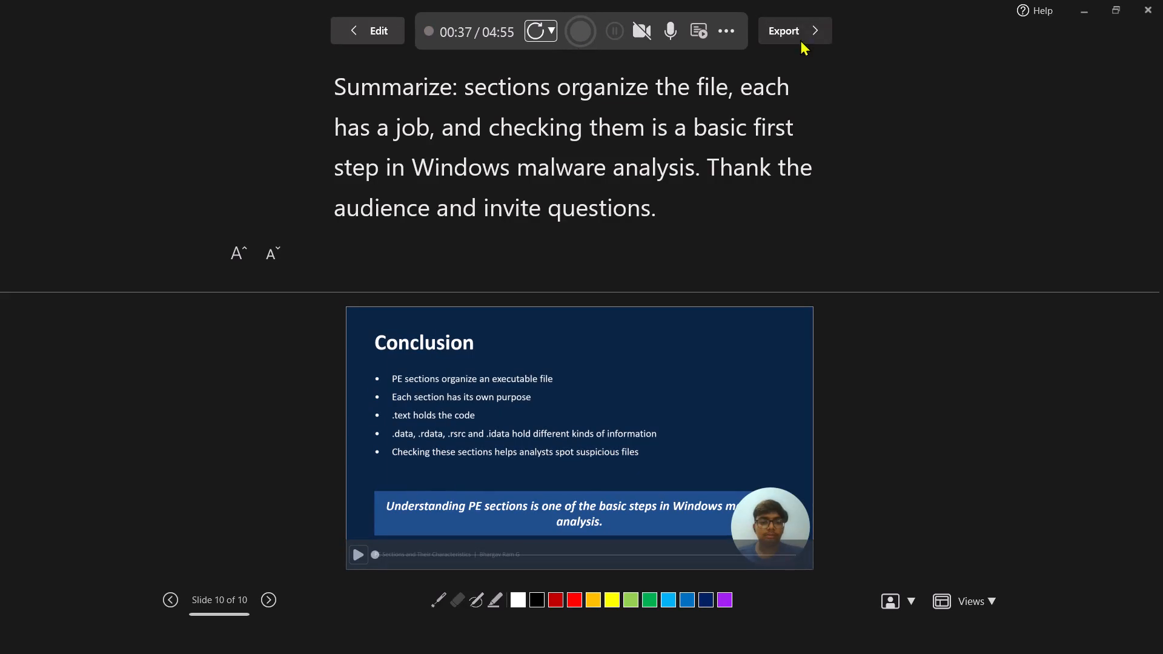
Export the recorded presentation as a Full HD (1080p) video named PE_Sections_Malware_Inspection.mp4 in Downloads, replacing the existing file.
left_click(790, 27)
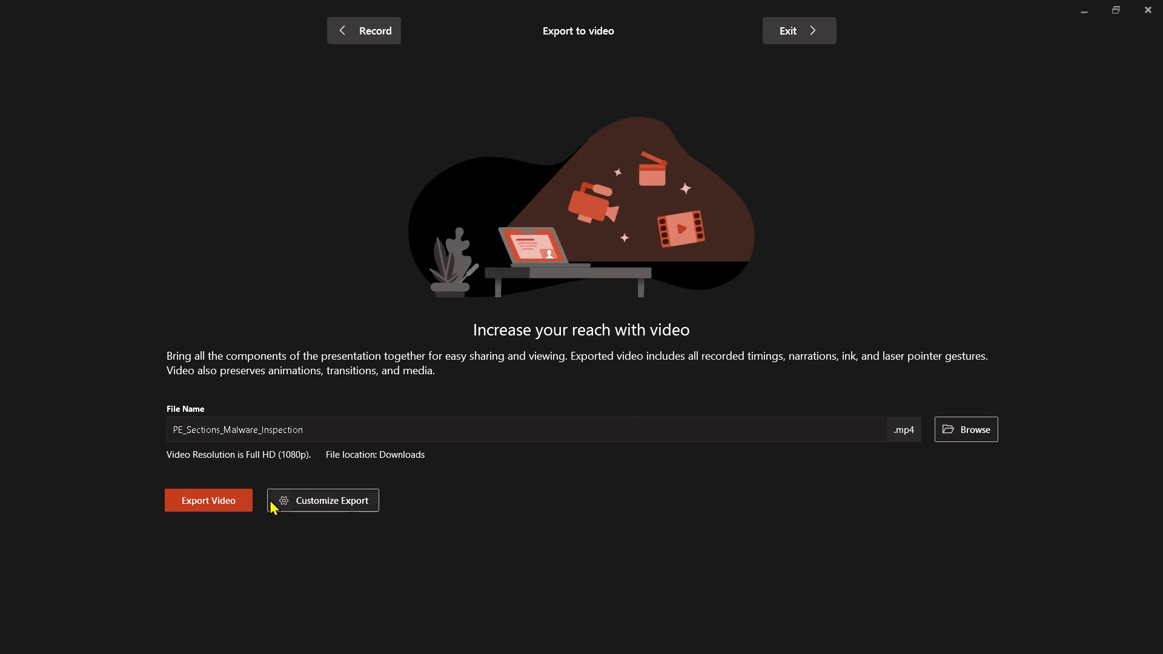
left_click(227, 497)
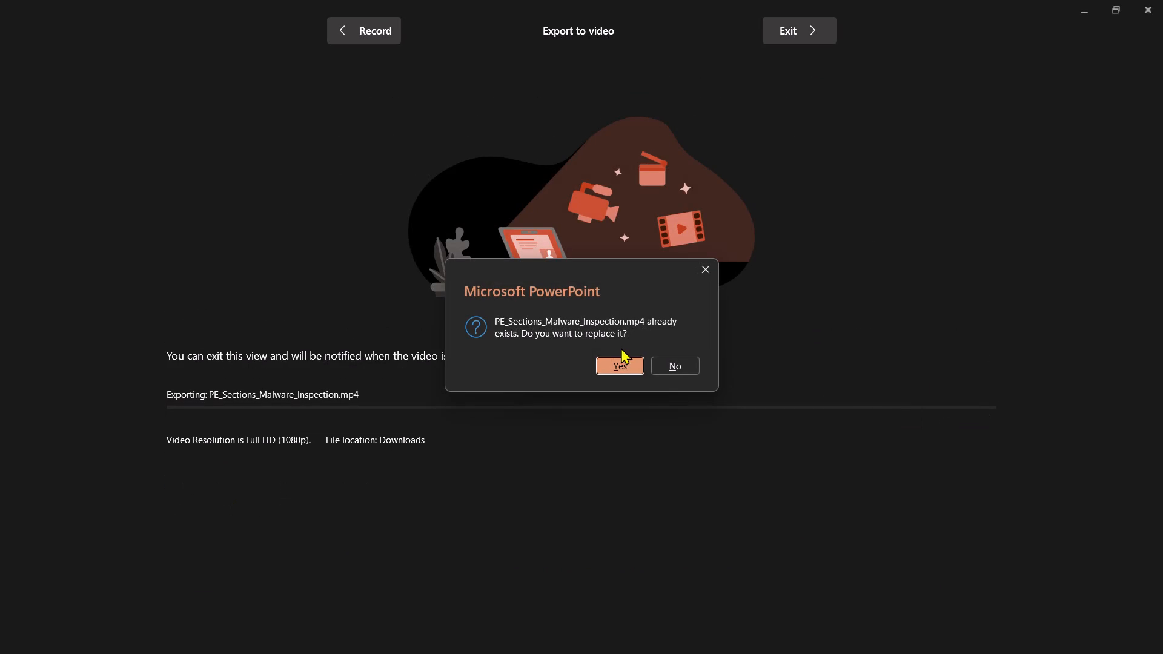
left_click(629, 360)
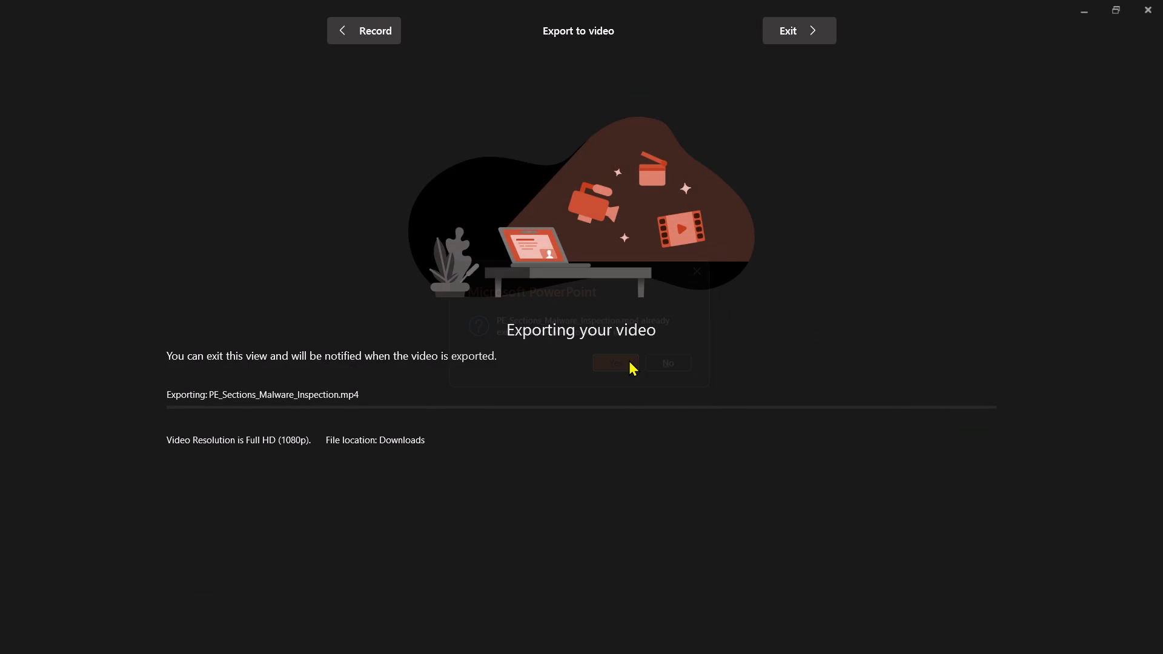
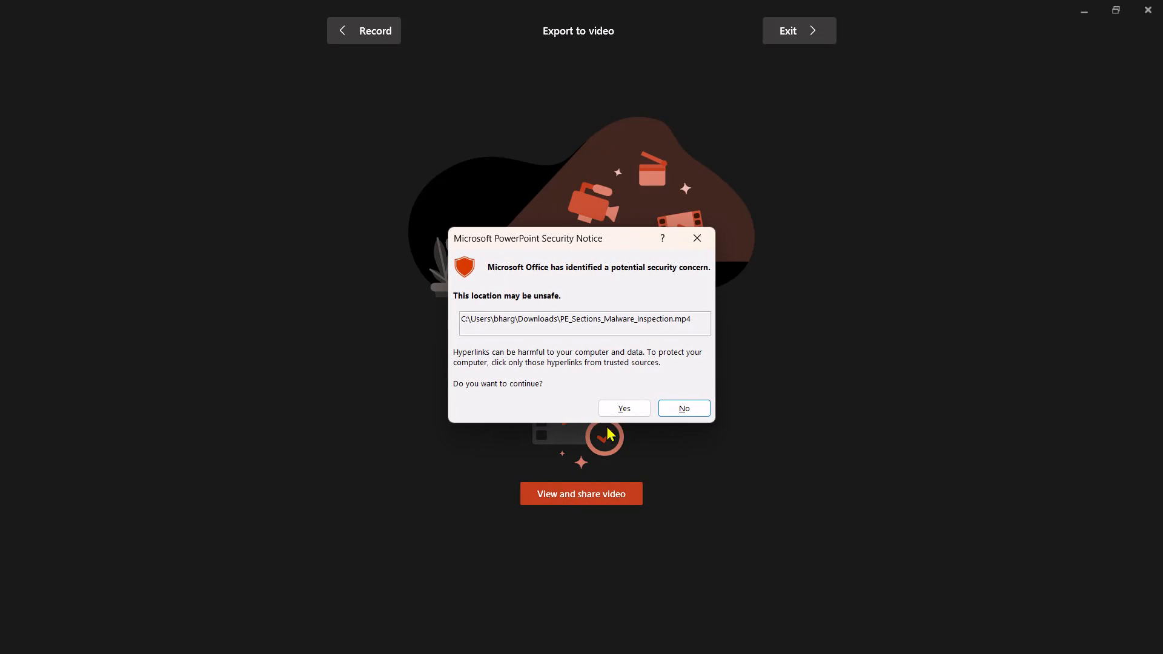
Allow the exported PE_Sections_Malware_Inspection.mp4 to open, play its opening slides in VLC media player to check the recording, and close the player.
left_click(616, 406)
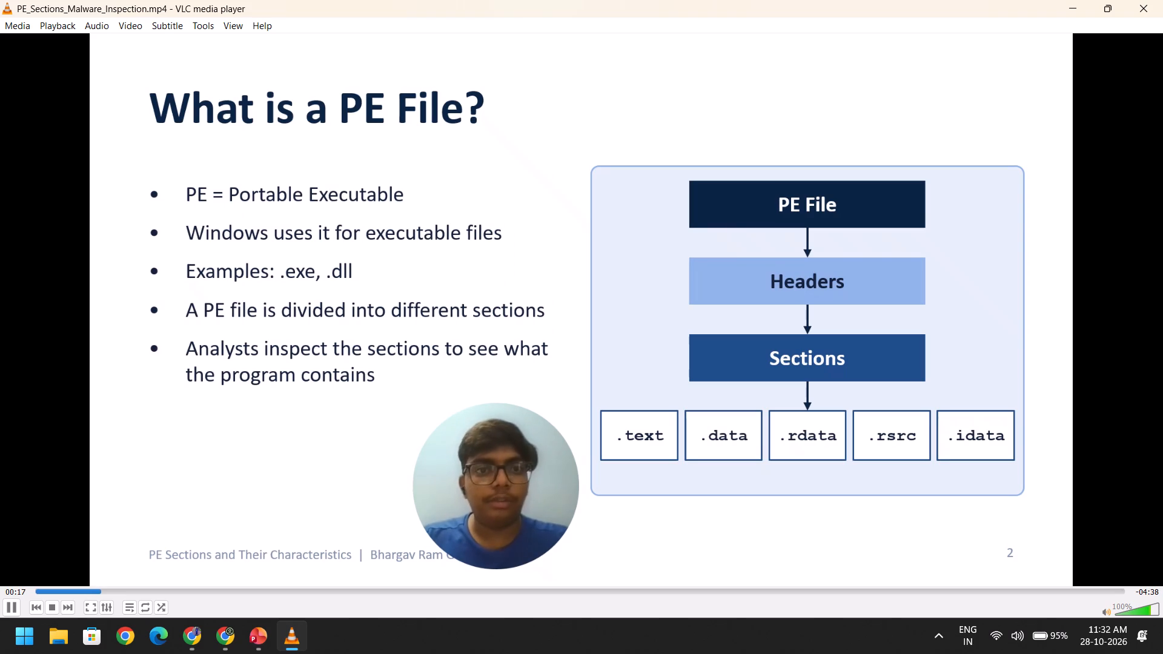
key("Escape")
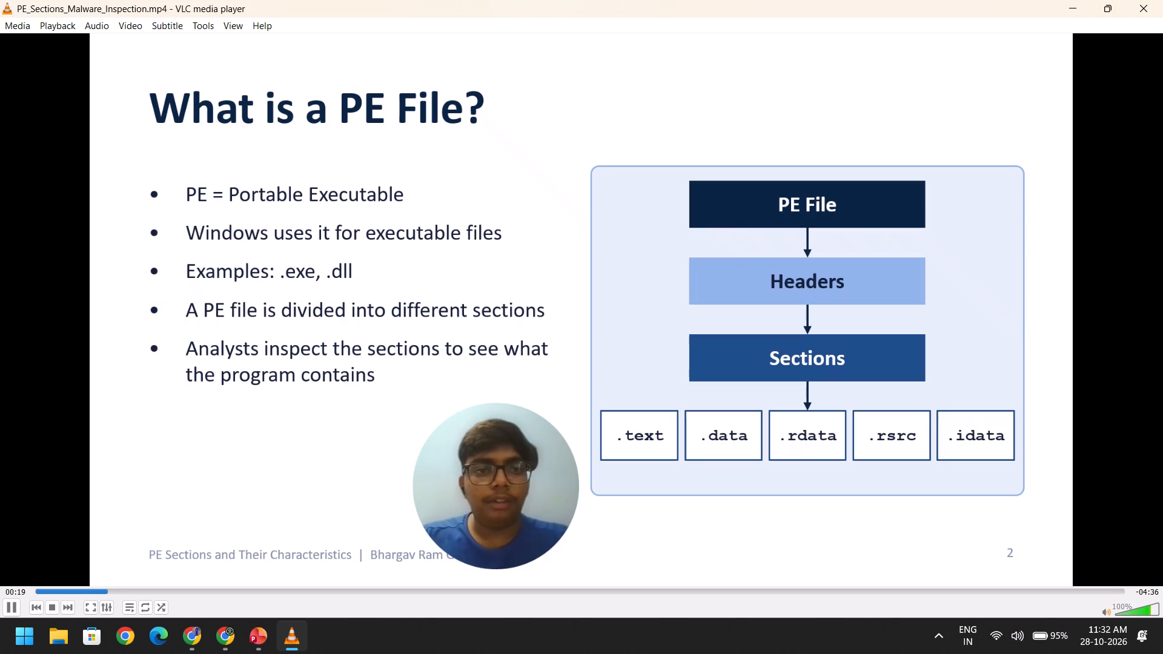
left_click(1162, 0)
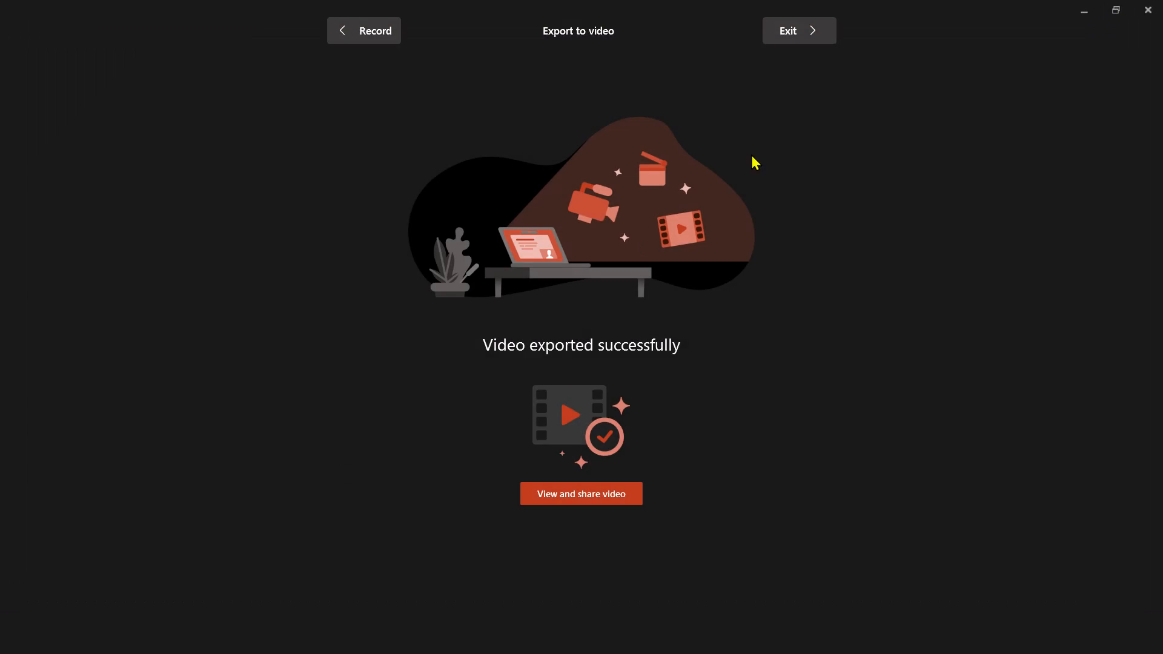
Leave the finished video export view and return to the presentation's normal editing view.
left_click(1162, 0)
left_click(1149, 3)
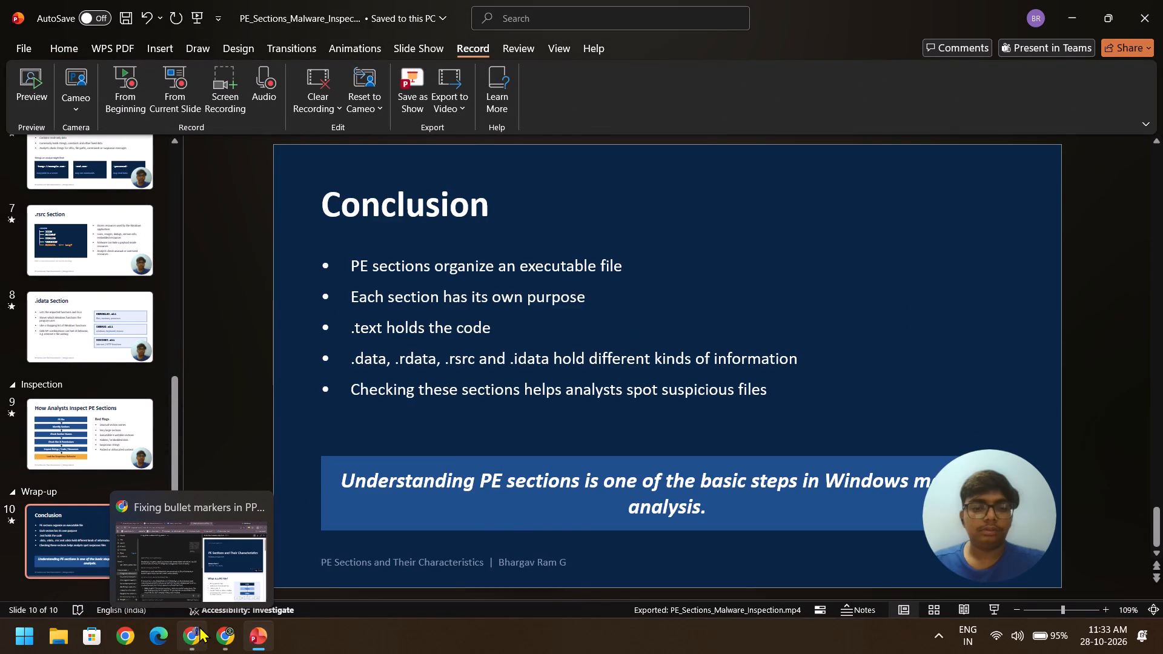
Switch to the Chrome window with the WhatsApp and ChatGPT tabs and open the Google apps list from a new tab.
left_click(199, 626)
left_click(762, 4)
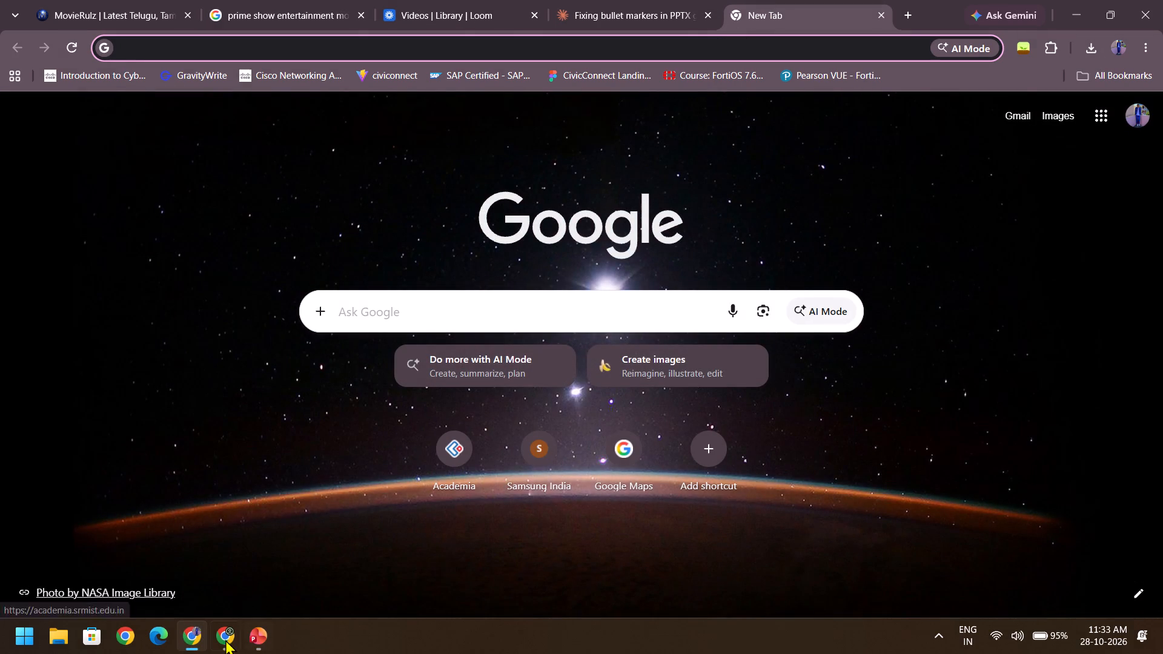
left_click(222, 642)
left_click(399, 12)
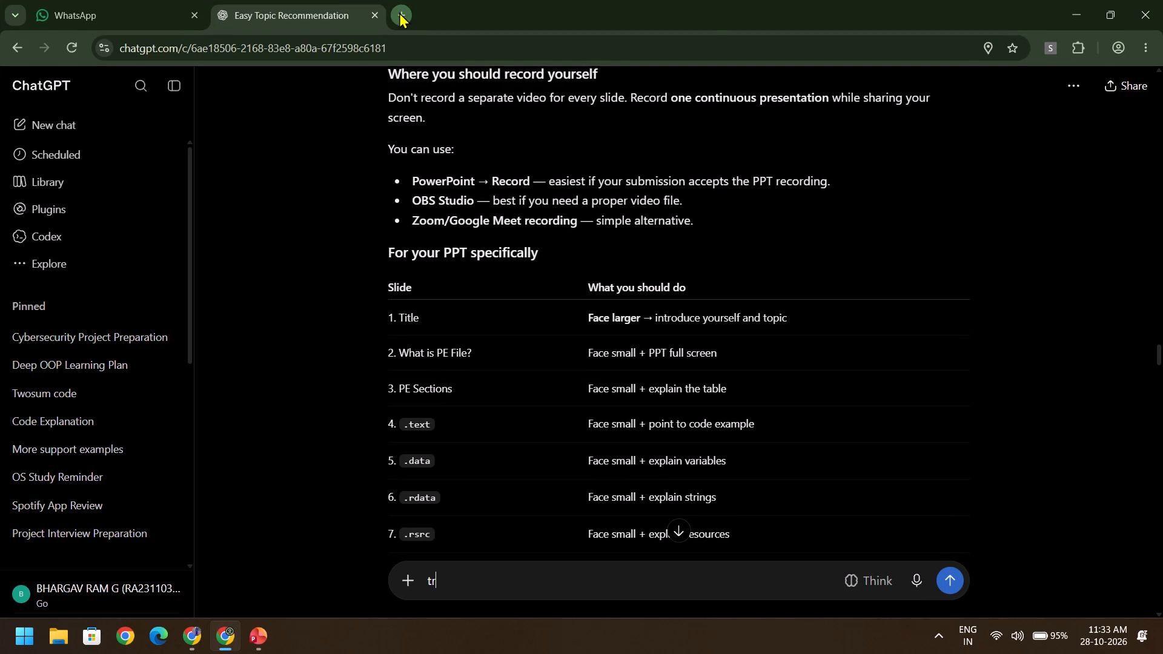
left_click(1139, 115)
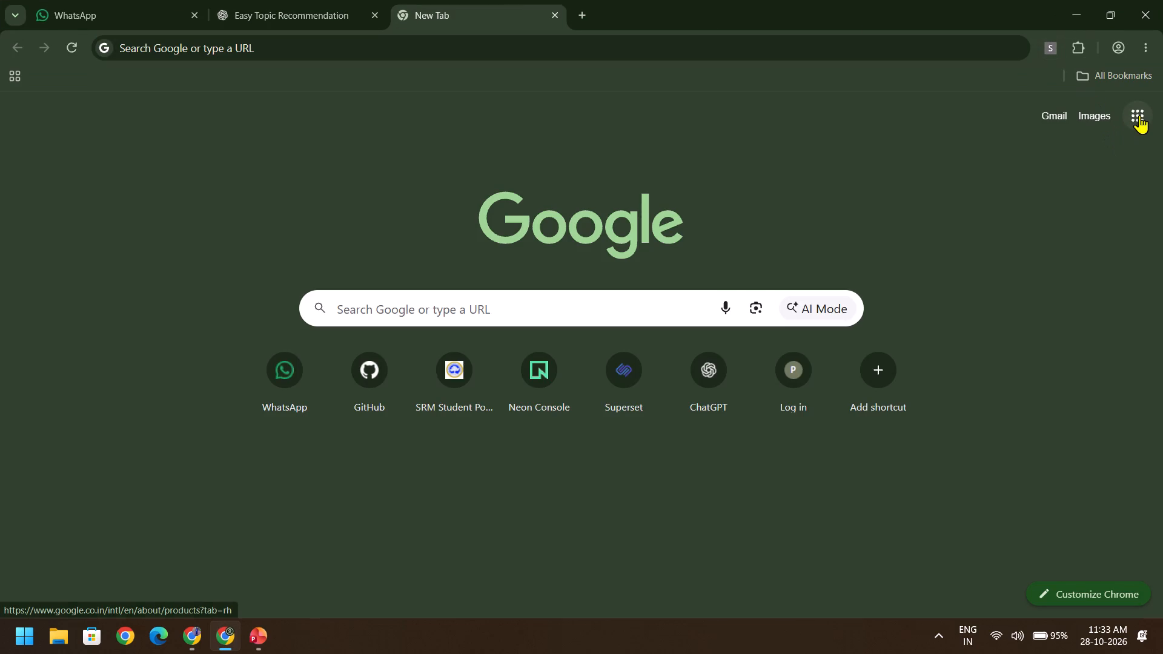
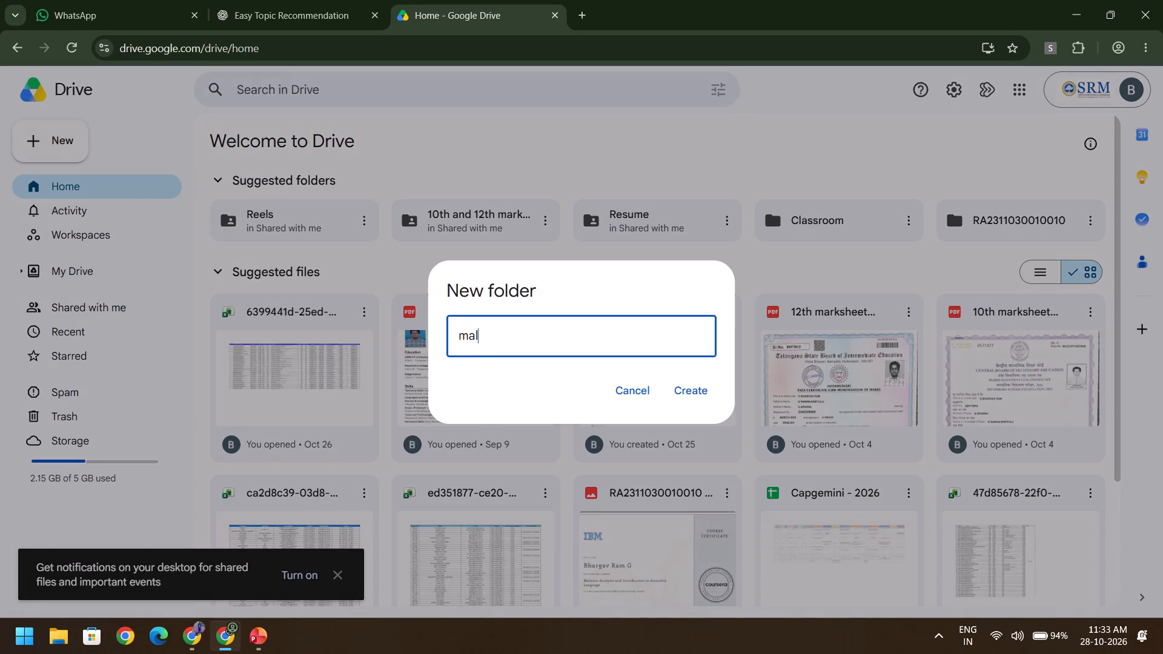
Name the new Google Drive folder malware and create it.
type("ware")
key("Return")
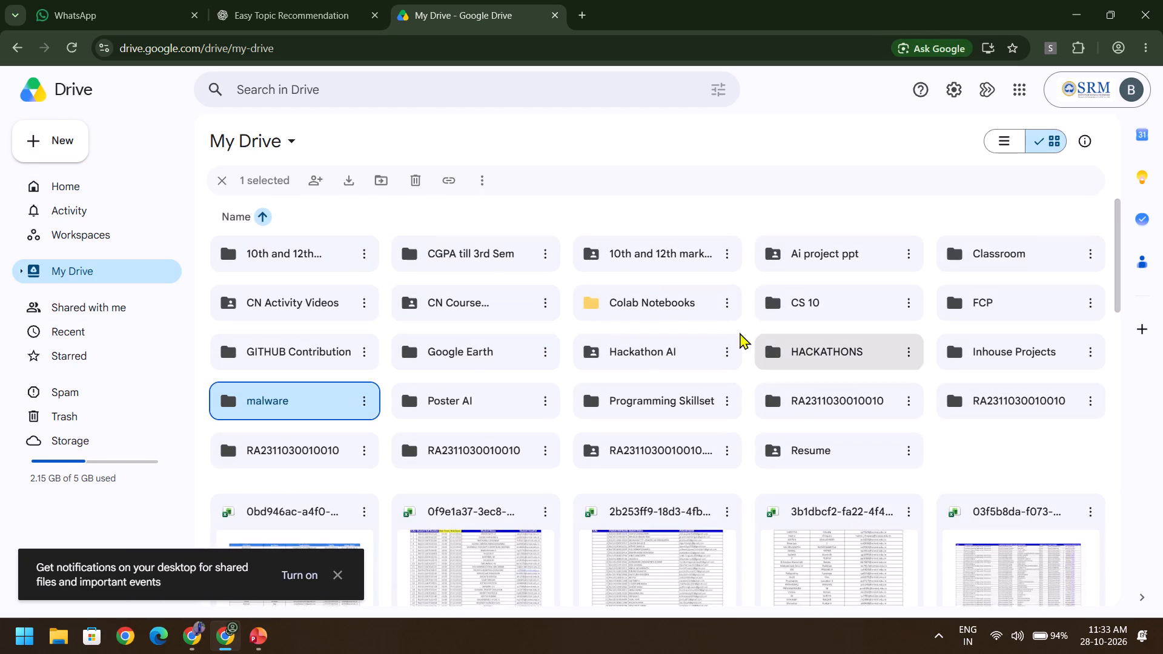
double_click(240, 410)
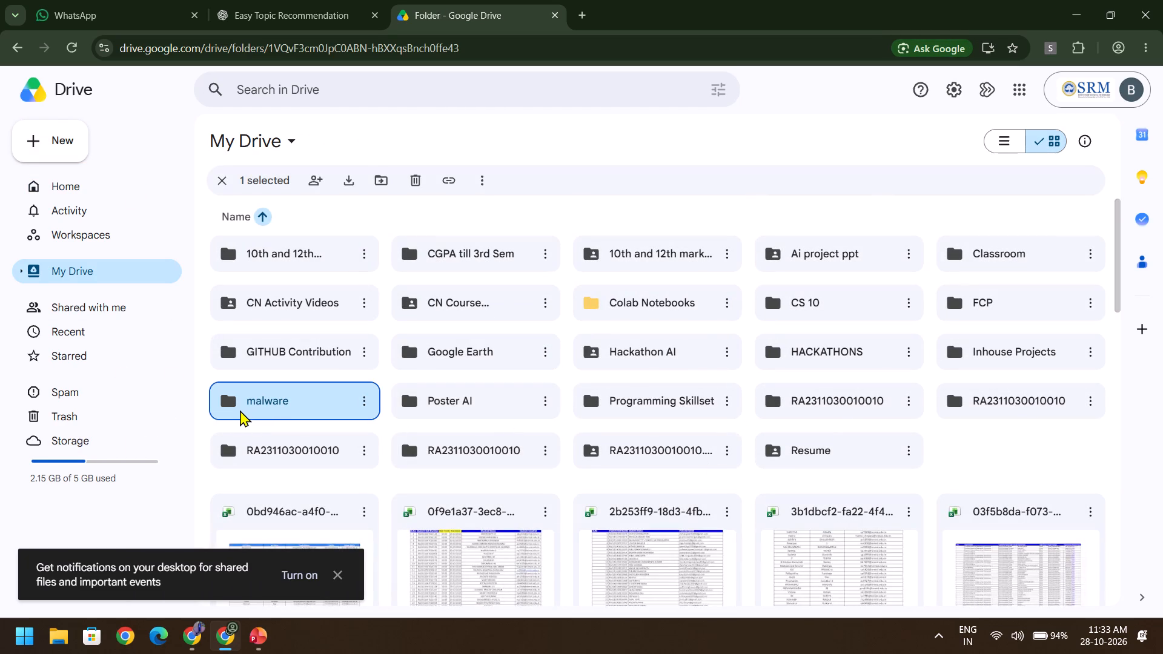
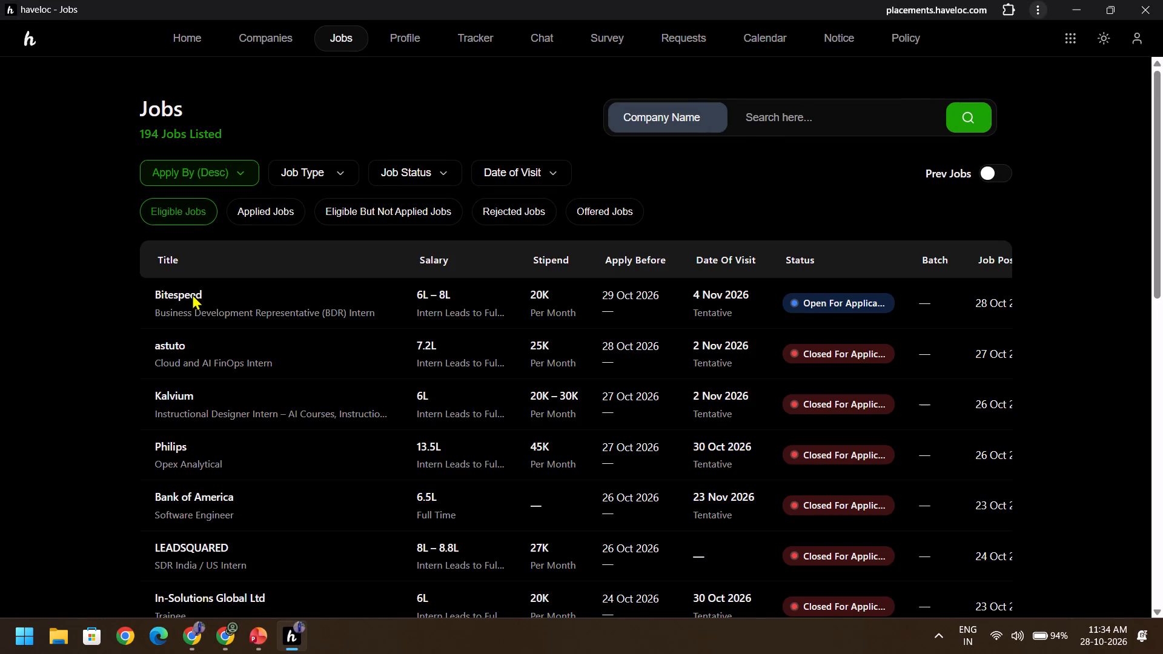
Switch to the haveloc jobs list, open the Bitespeed BDR Intern listing and review its pay, category and application deadline.
left_click(210, 294)
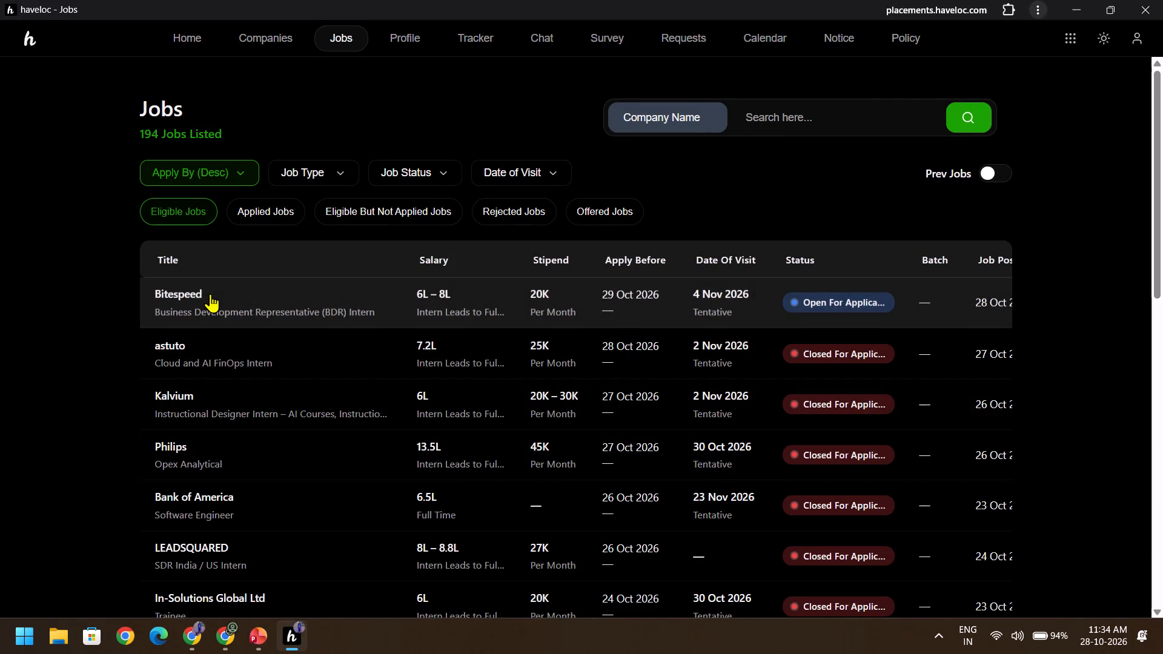
double_click(425, 218)
left_click_drag(425, 218, 451, 363)
left_click(451, 363)
scroll(480, 331, "down", 1)
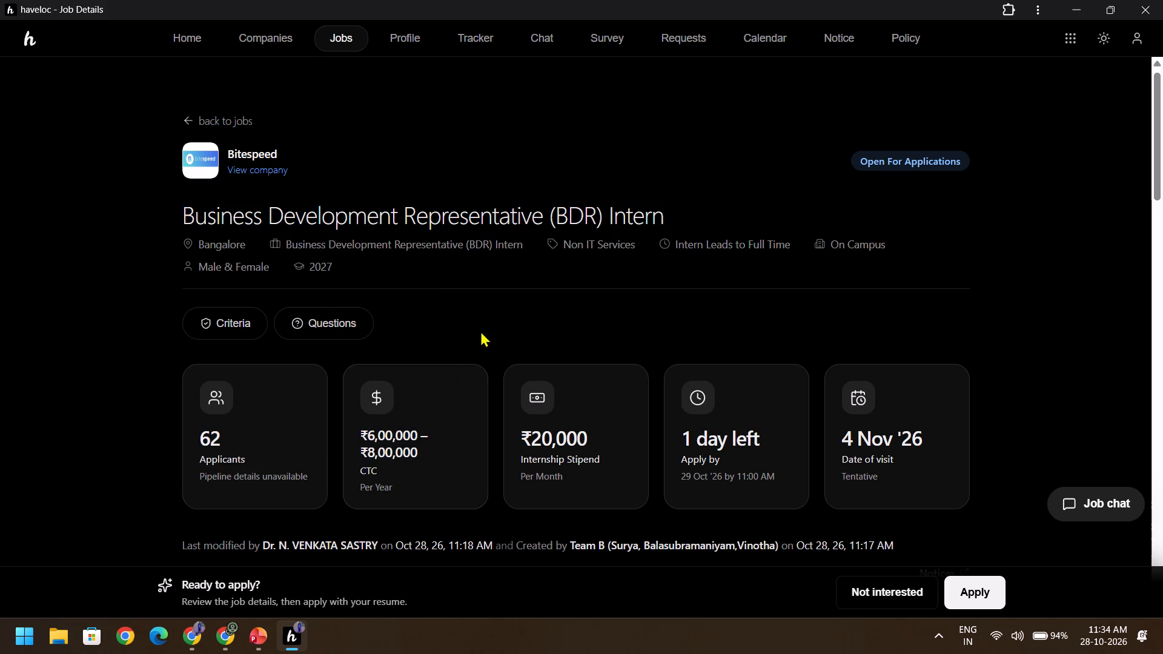
scroll(480, 331, "down", 1)
double_click(371, 401)
left_click_drag(371, 401, 400, 420)
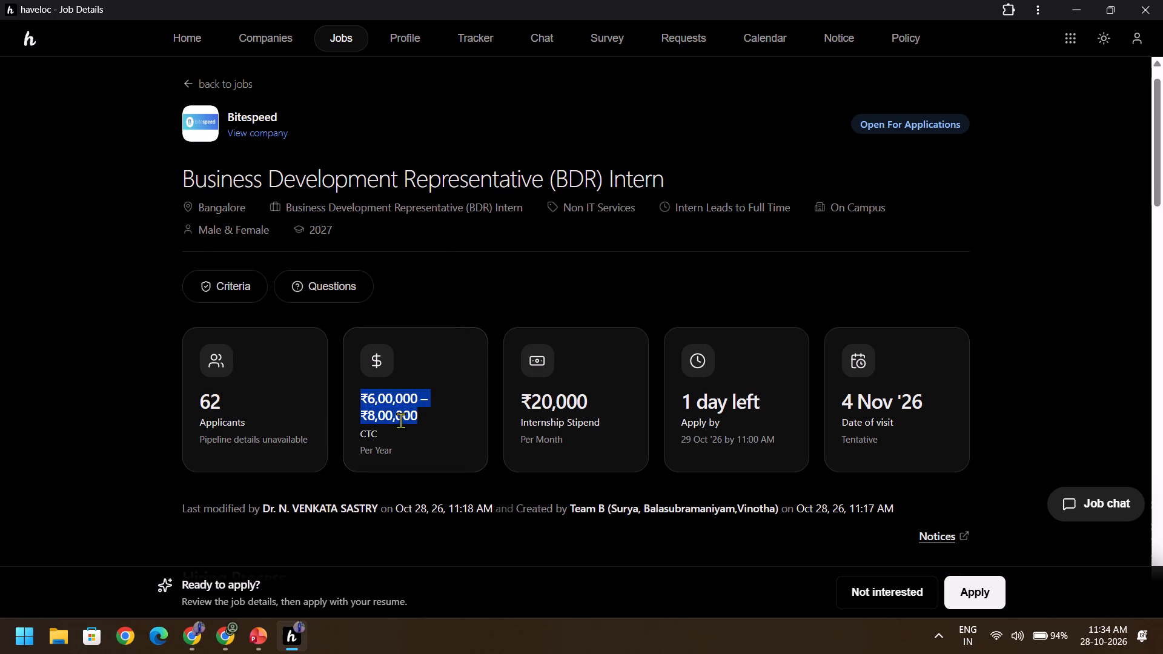
left_click(400, 420)
left_click(562, 216)
left_click_drag(562, 216, 623, 223)
left_click(623, 223)
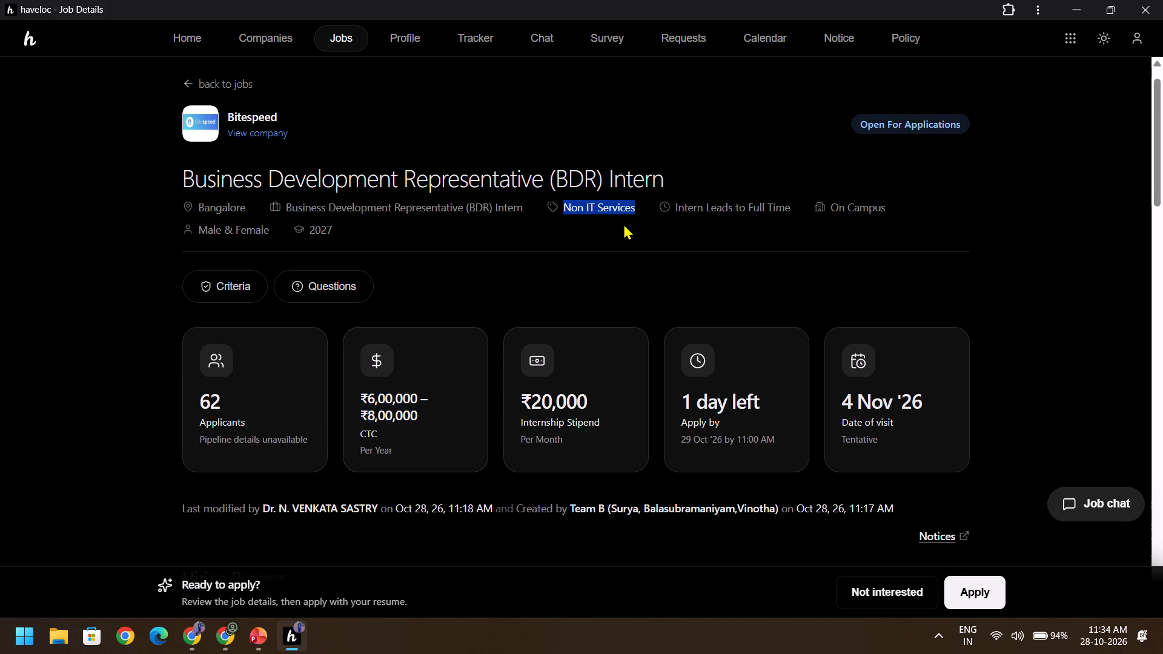
scroll(566, 335, "down", 1)
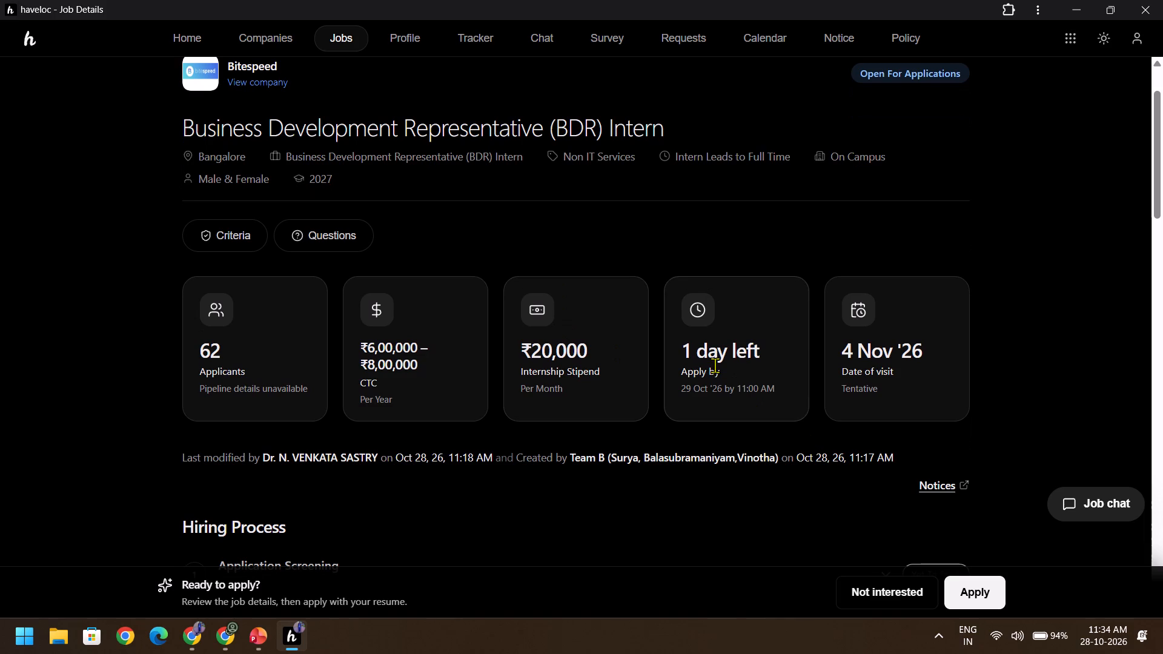
left_click(715, 365)
left_click_drag(715, 365, 716, 372)
left_click_drag(716, 372, 720, 405)
left_click(720, 405)
Examine the Bitespeed hiring process rounds and the self-introduction video requirement in the job description.
scroll(720, 405, "down", 3)
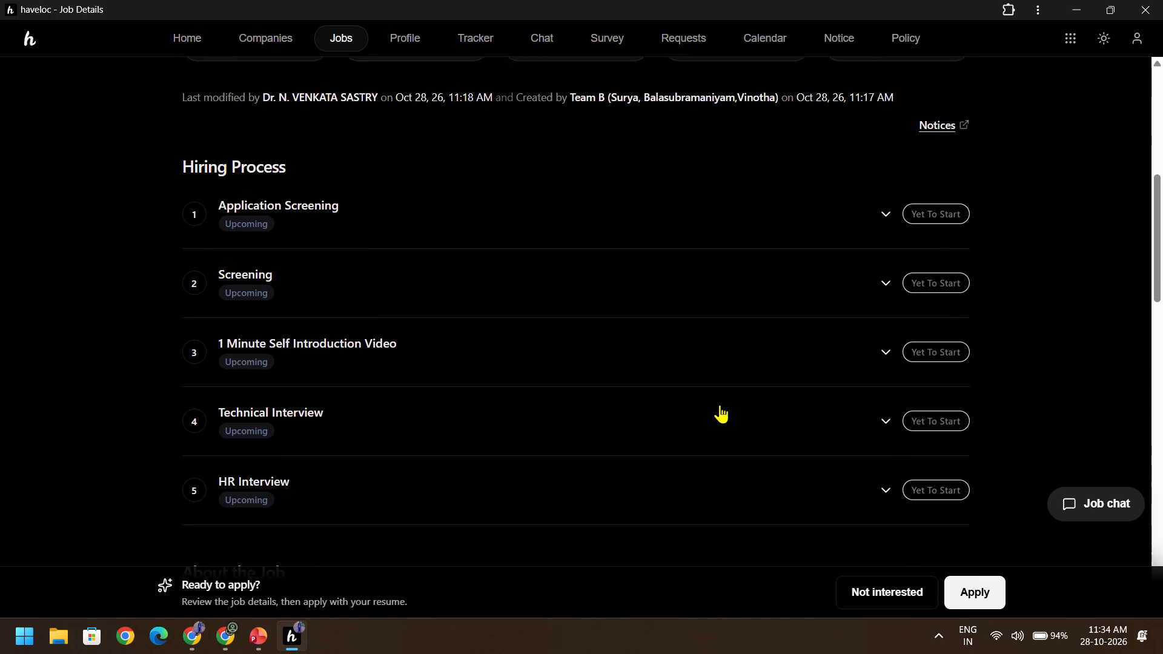
scroll(720, 405, "down", 1)
scroll(357, 331, "down", 1)
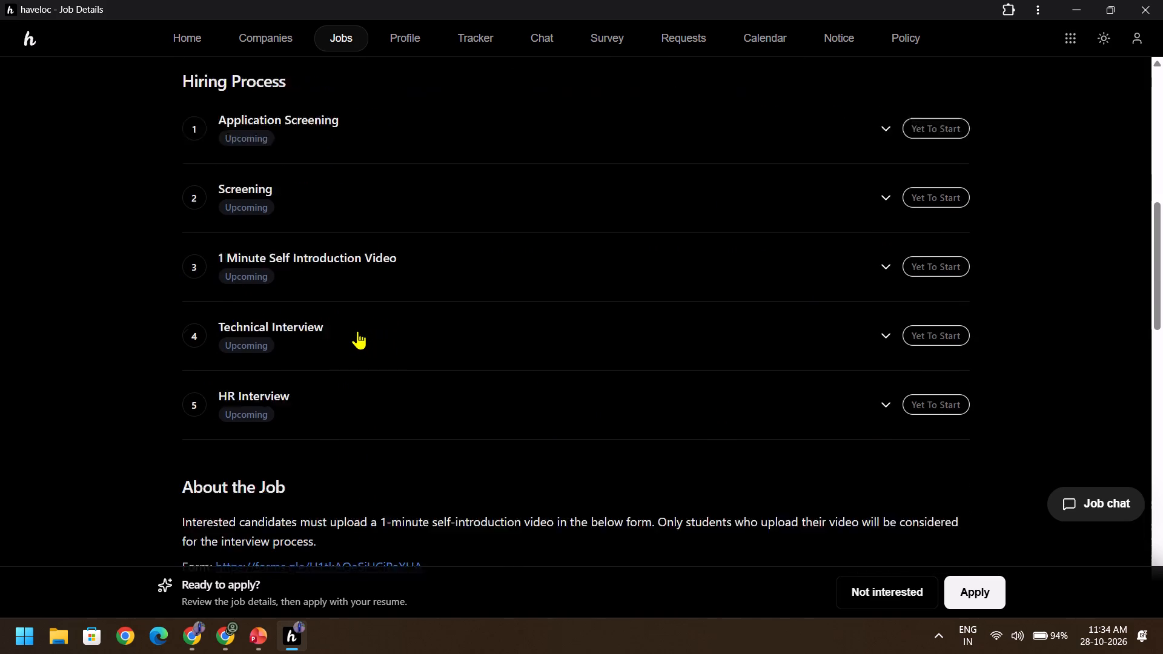
scroll(357, 331, "down", 1)
scroll(326, 257, "up", 1)
scroll(326, 257, "down", 1)
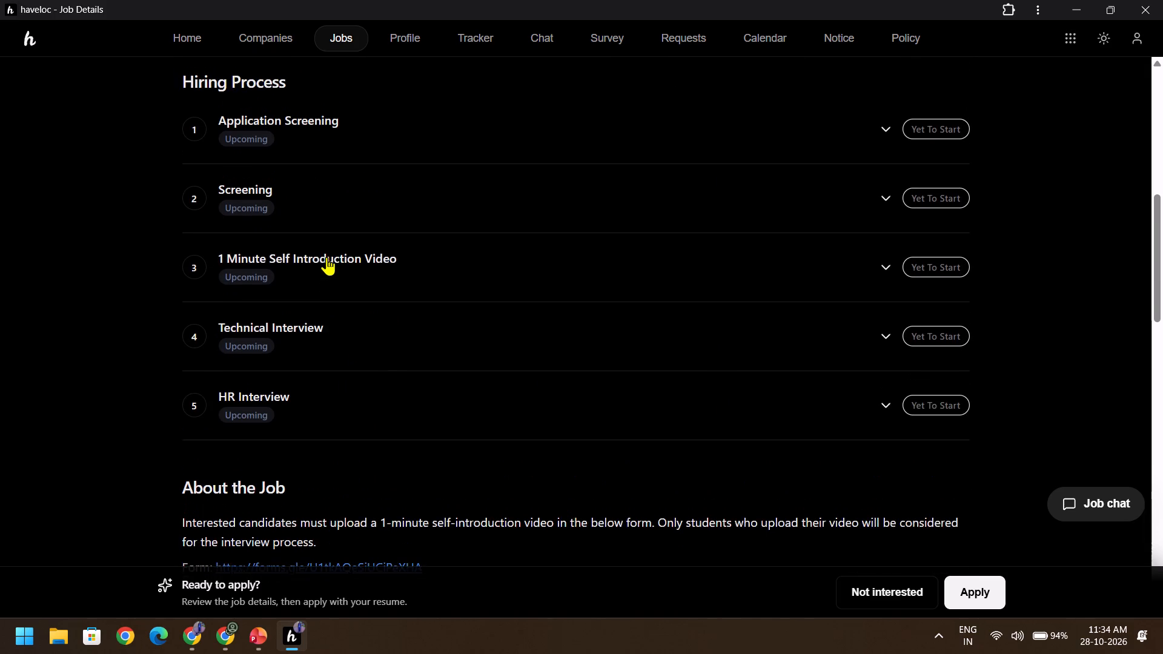
scroll(326, 257, "down", 1)
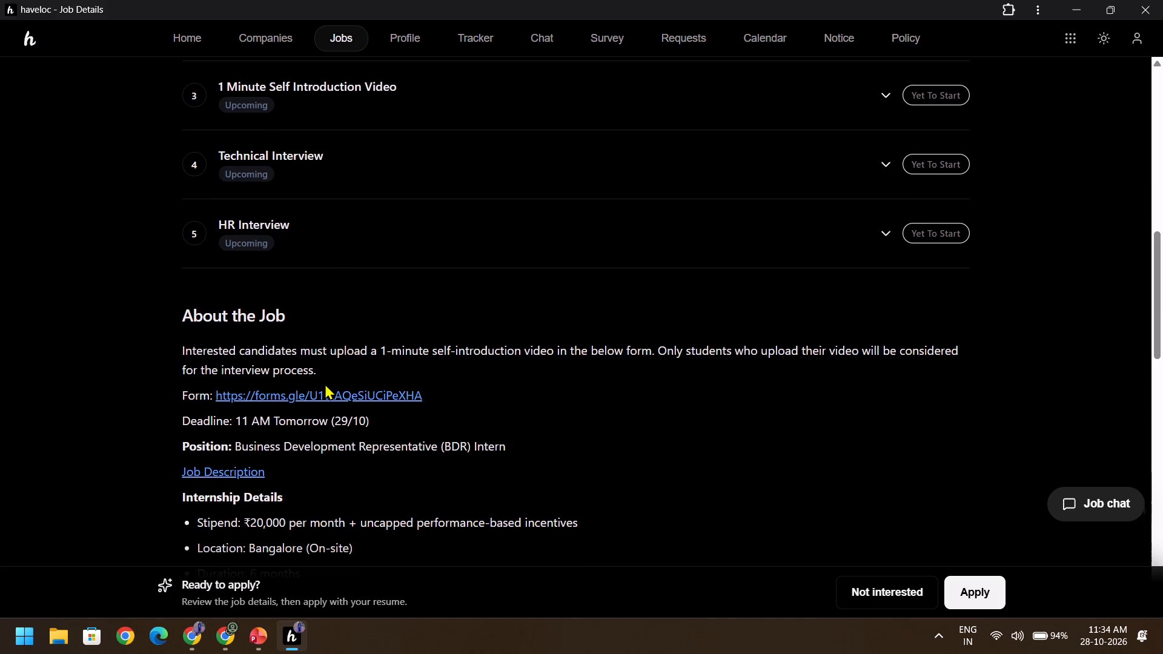
double_click(302, 359)
left_click_drag(302, 359, 371, 361)
double_click(371, 361)
left_click_drag(371, 361, 440, 366)
left_click(440, 366)
double_click(440, 366)
left_click(516, 403)
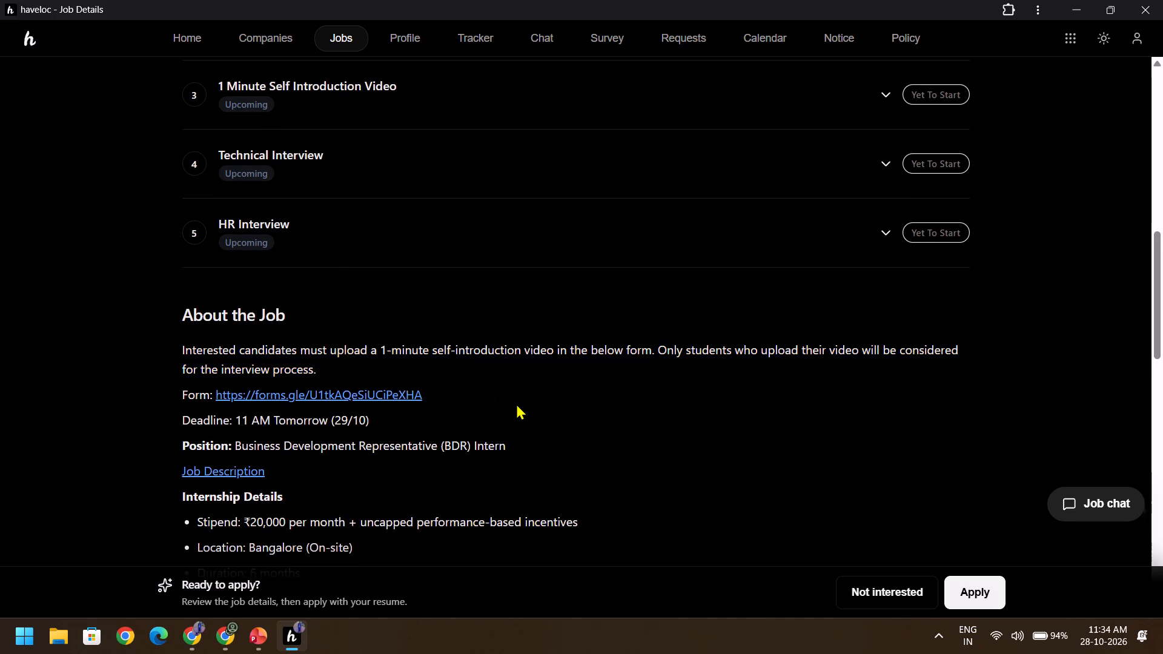
Read the Bitespeed form deadline, internship details and eligibility criteria through the rest of the listing.
scroll(516, 403, "down", 1)
double_click(259, 353)
left_click_drag(259, 353, 323, 356)
left_click(323, 356)
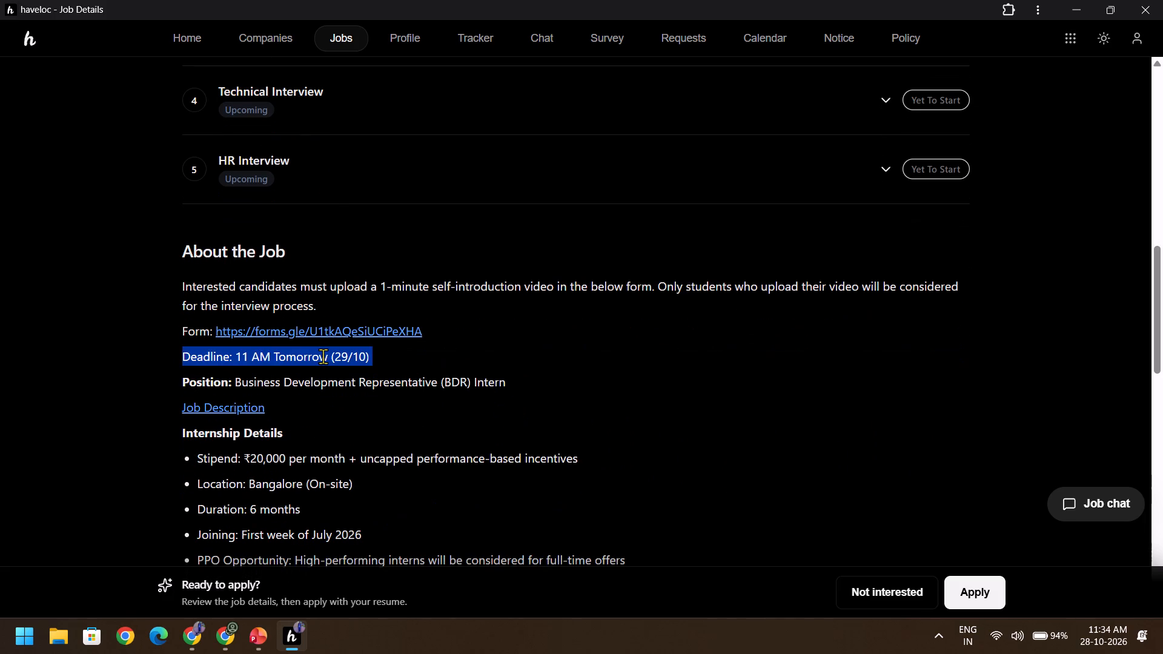
scroll(317, 503, "down", 1)
left_click(196, 381)
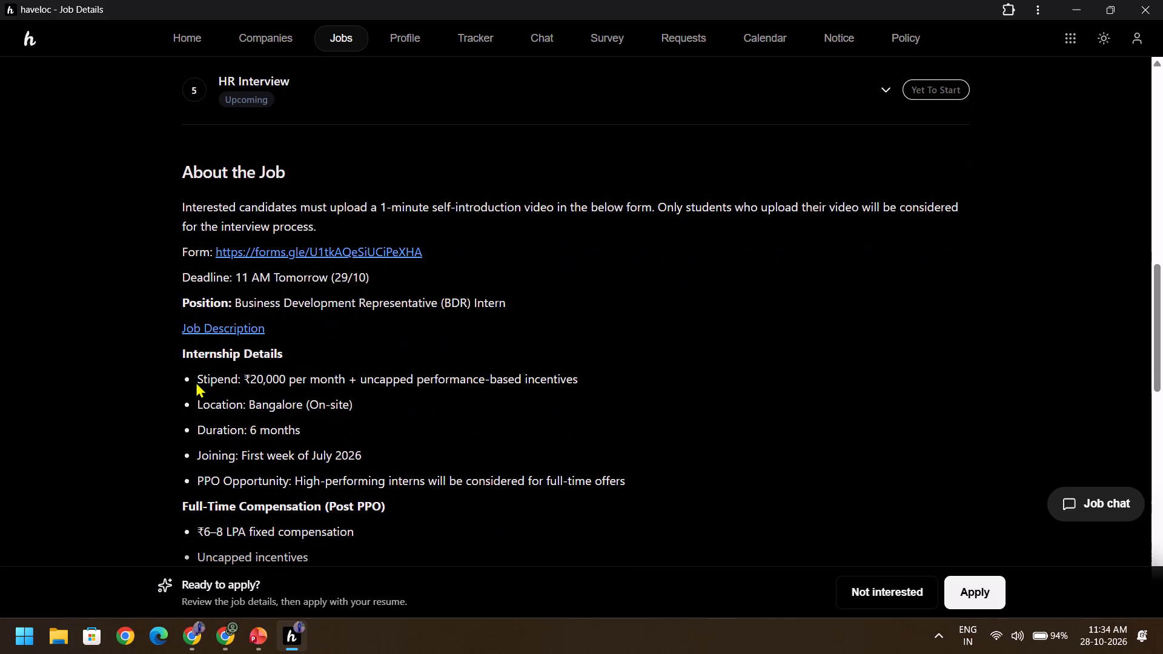
left_click_drag(196, 381, 394, 431)
left_click(394, 431)
double_click(370, 385)
left_click_drag(370, 385, 373, 395)
left_click(373, 395)
double_click(343, 394)
left_click_drag(343, 394, 345, 399)
left_click(345, 399)
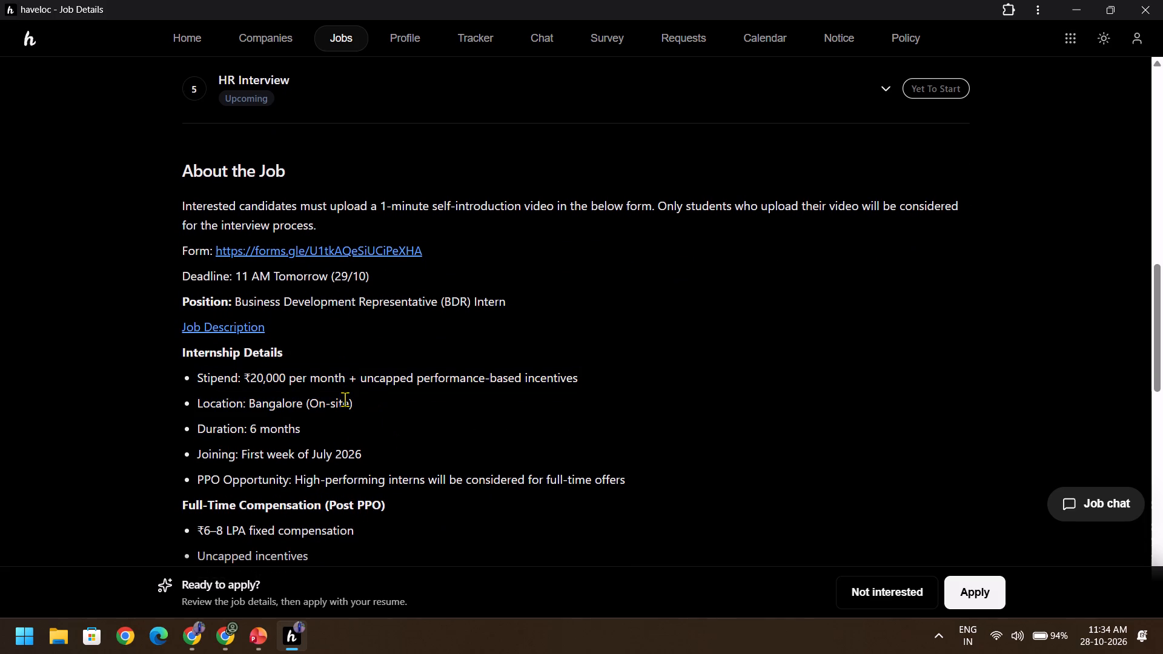
double_click(326, 455)
left_click_drag(326, 455, 350, 455)
left_click(350, 455)
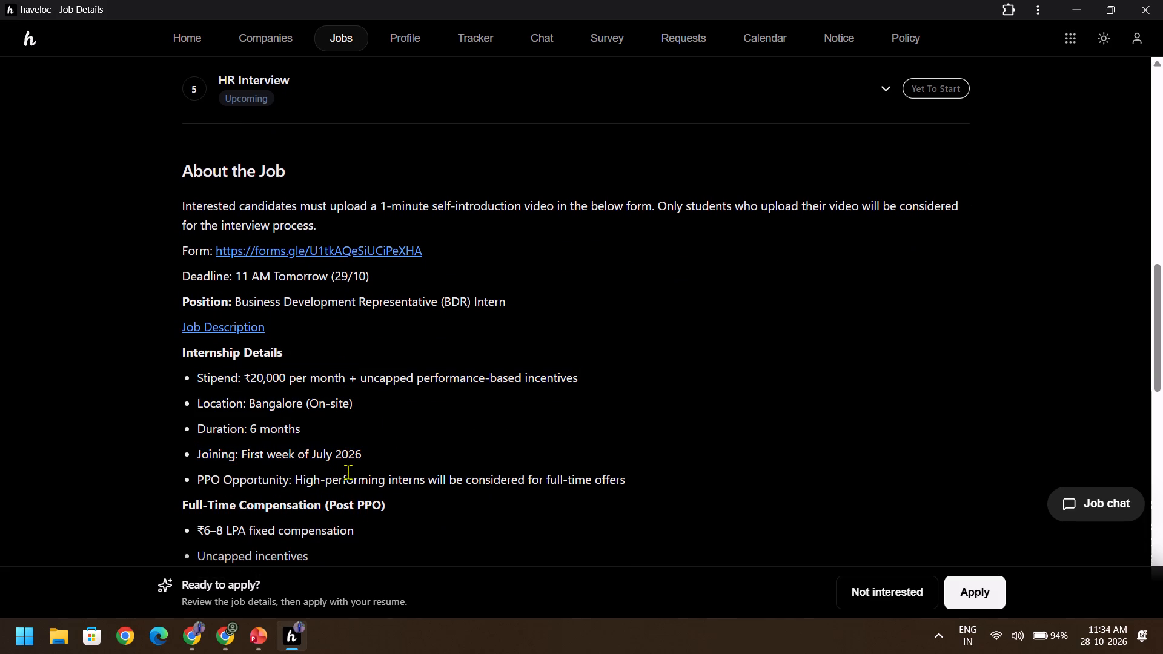
left_click(348, 474)
scroll(348, 474, "up", 7)
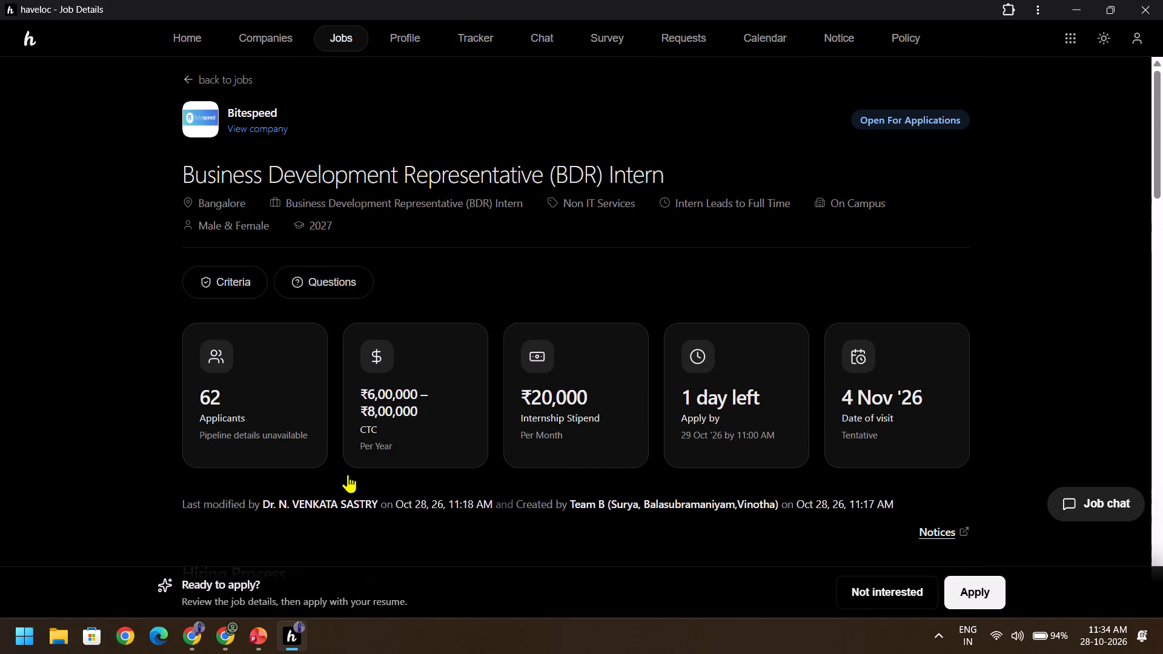
scroll(348, 474, "down", 9)
scroll(348, 474, "up", 3)
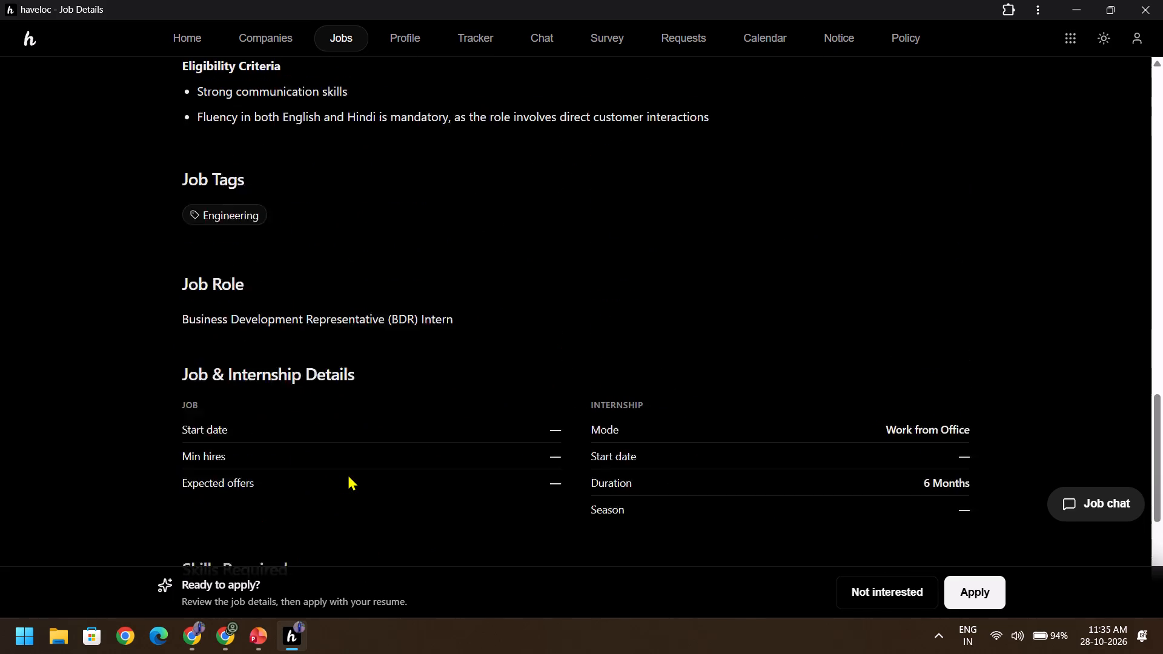
scroll(348, 474, "up", 7)
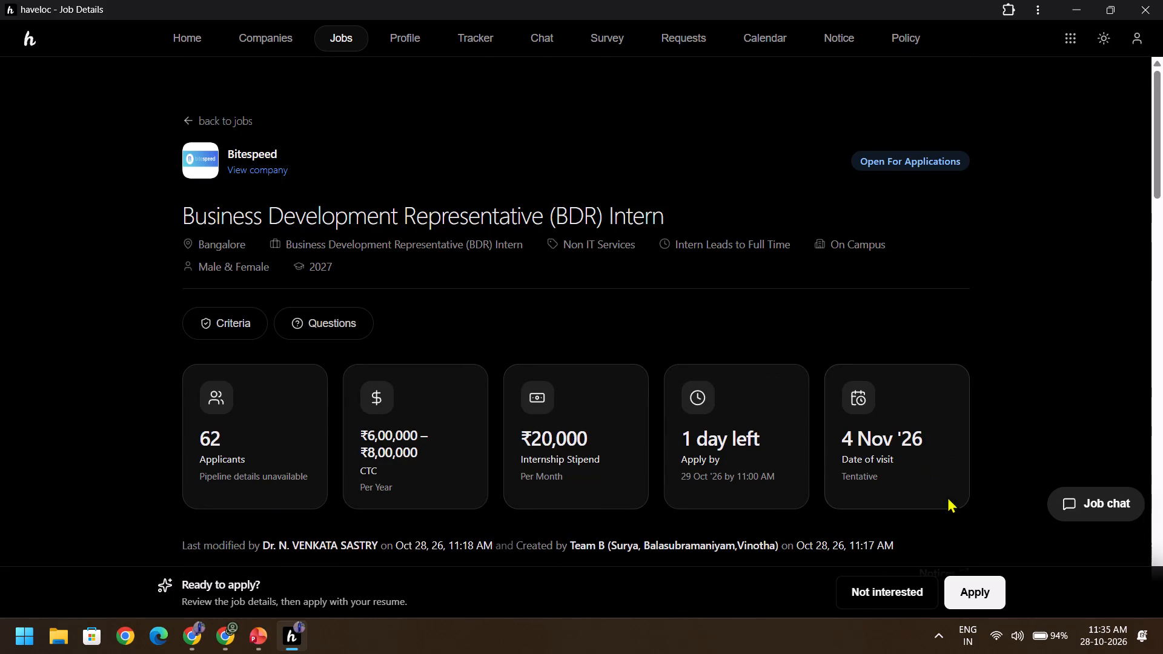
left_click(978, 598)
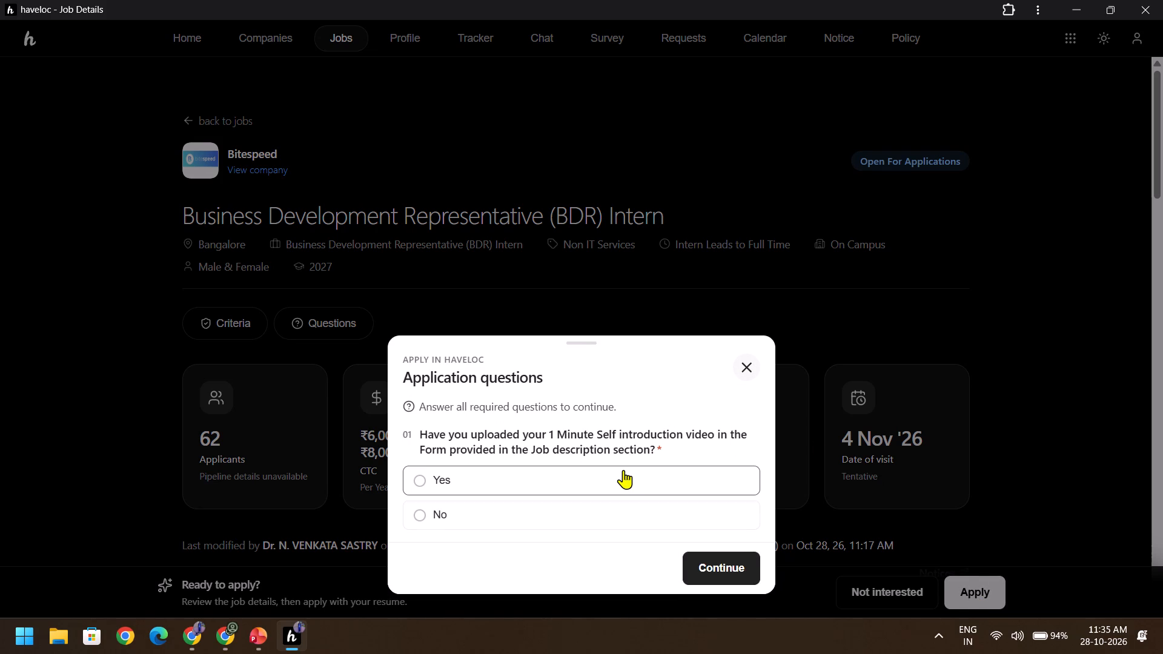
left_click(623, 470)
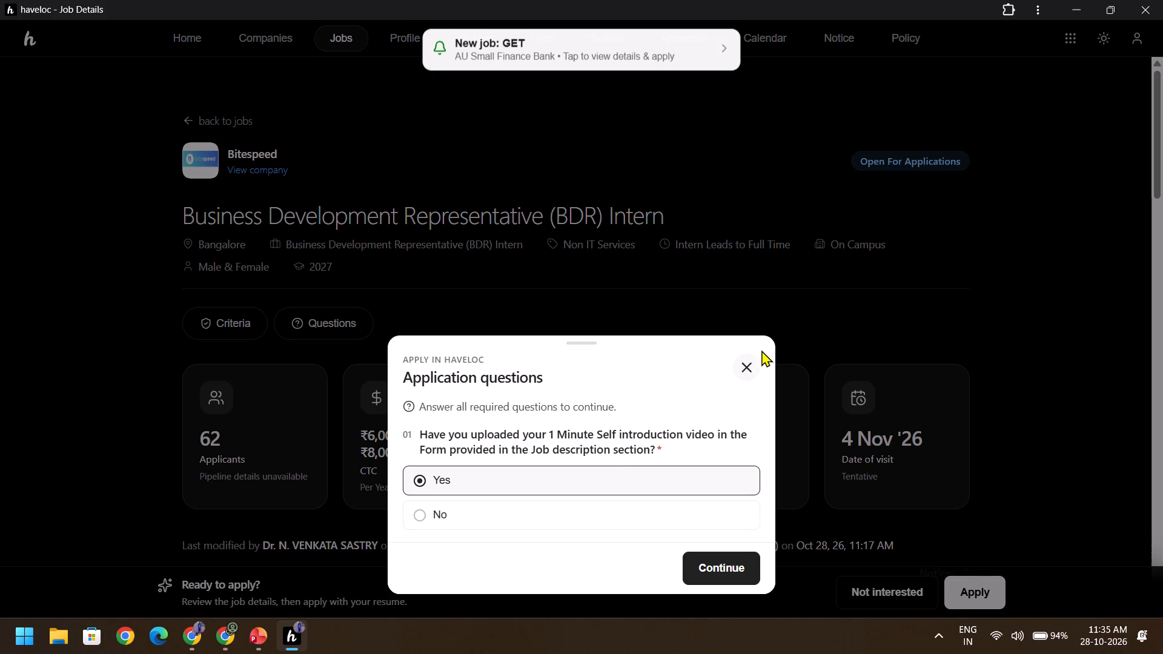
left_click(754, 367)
Return to the jobs list, open the AU Small Finance Bank GET listing and look over its overview and hiring process.
left_click(211, 121)
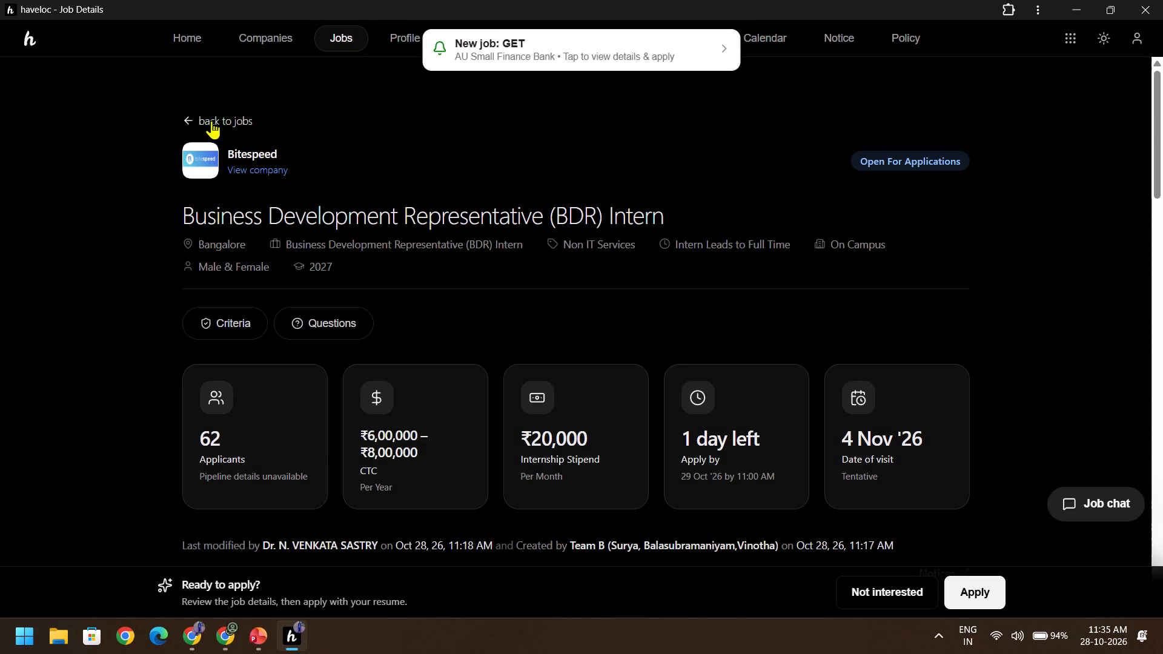
left_click(260, 311)
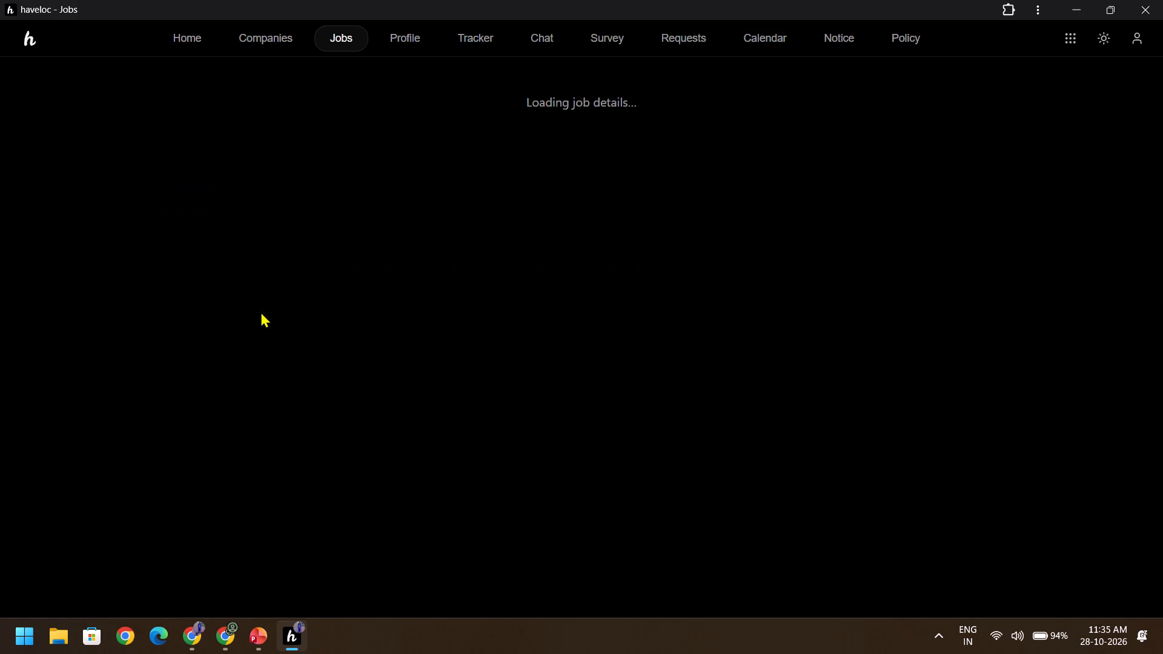
scroll(485, 477, "down", 2)
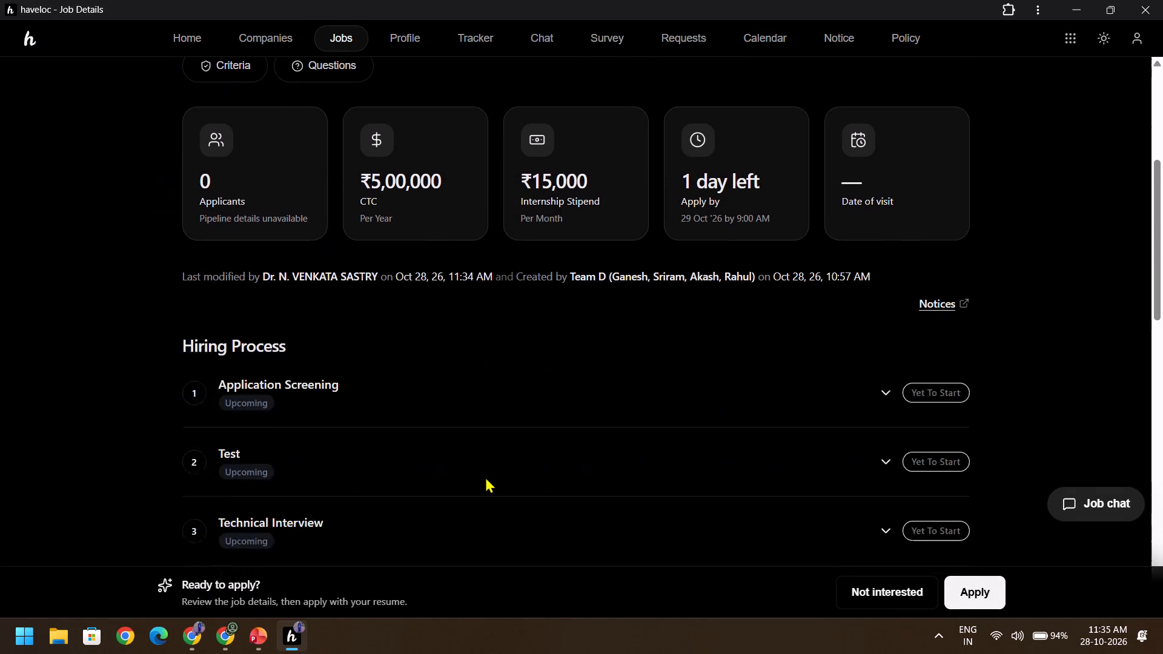
scroll(485, 477, "down", 5)
scroll(485, 477, "up", 2)
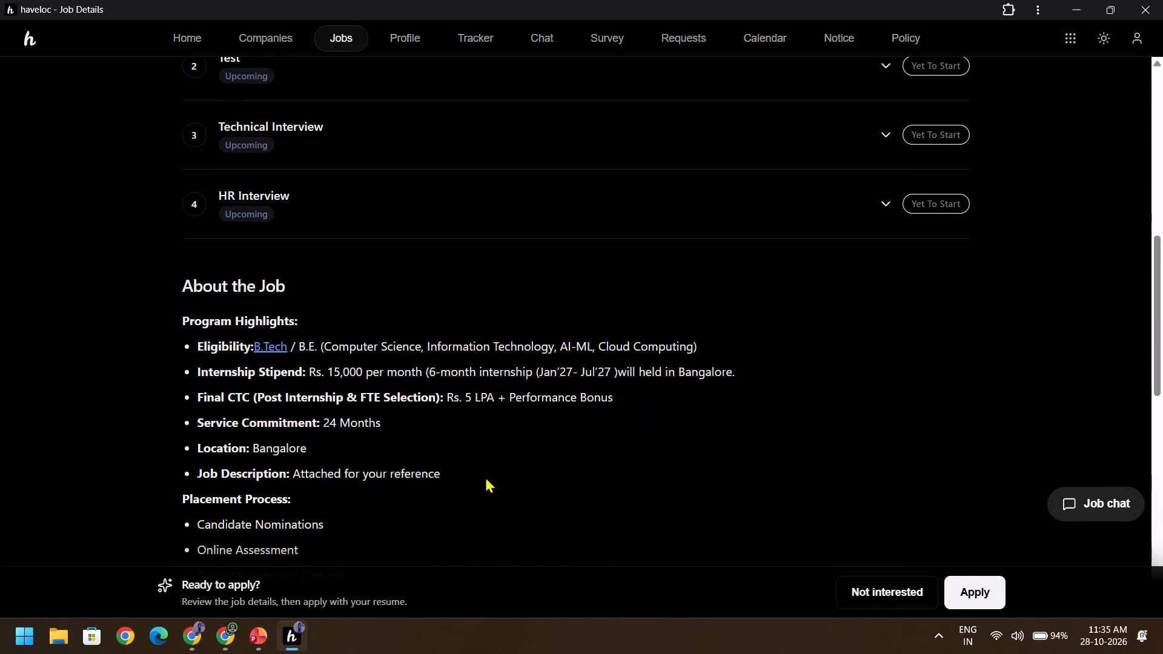
scroll(485, 477, "up", 2)
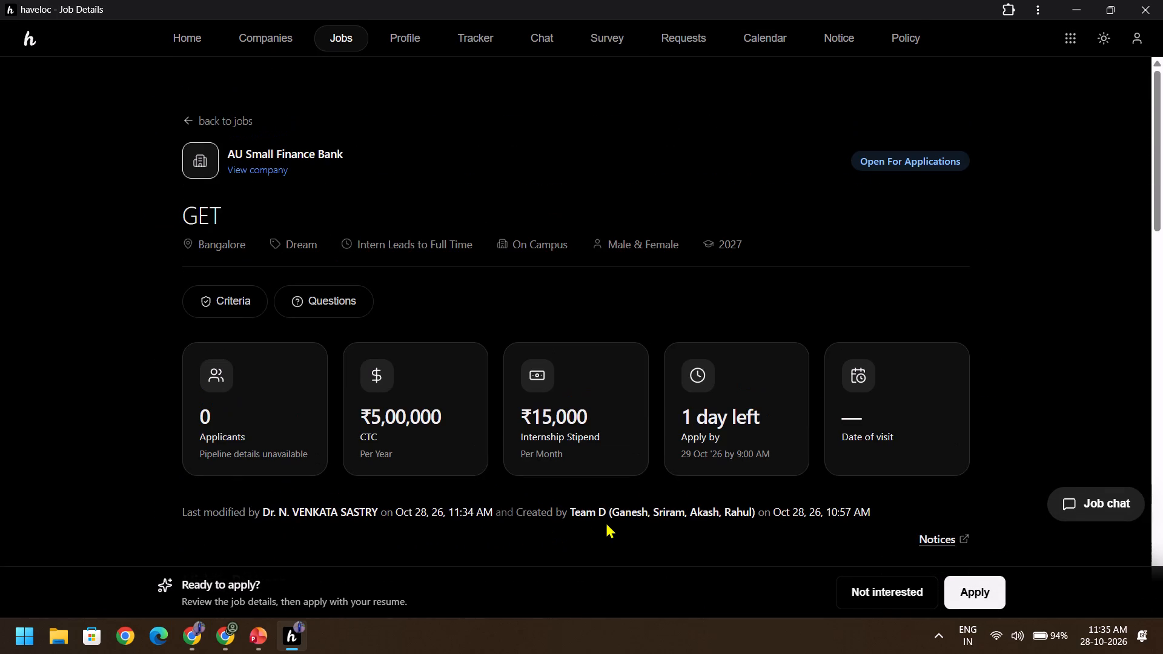
scroll(606, 522, "down", 6)
scroll(606, 522, "up", 2)
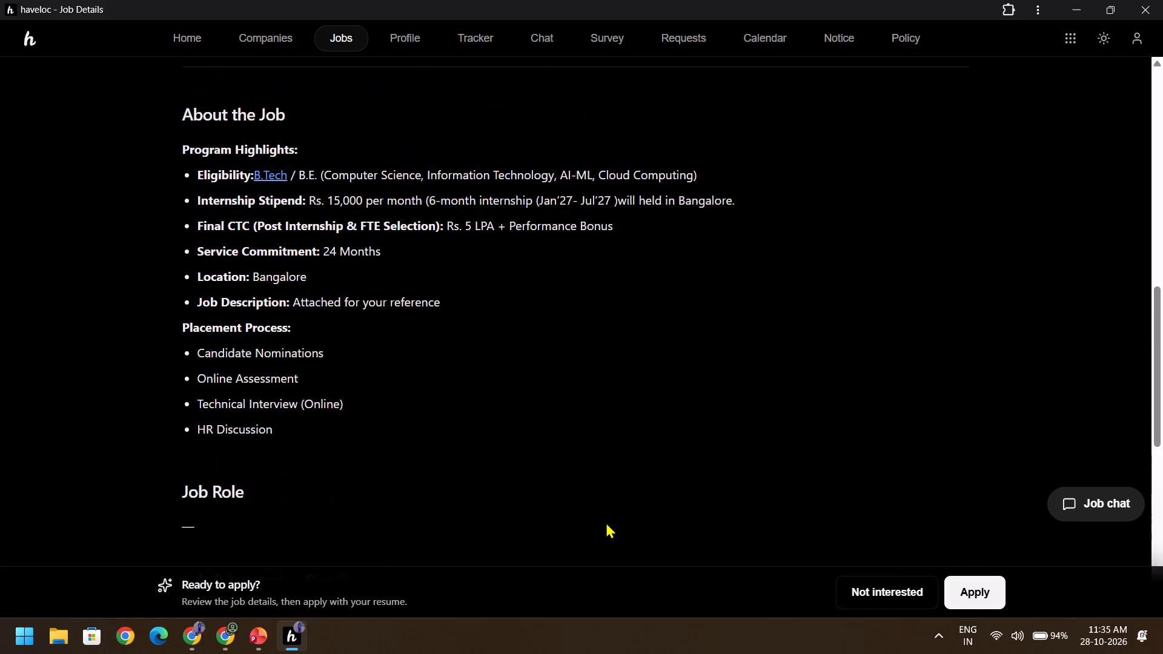
scroll(606, 522, "up", 1)
scroll(606, 522, "down", 7)
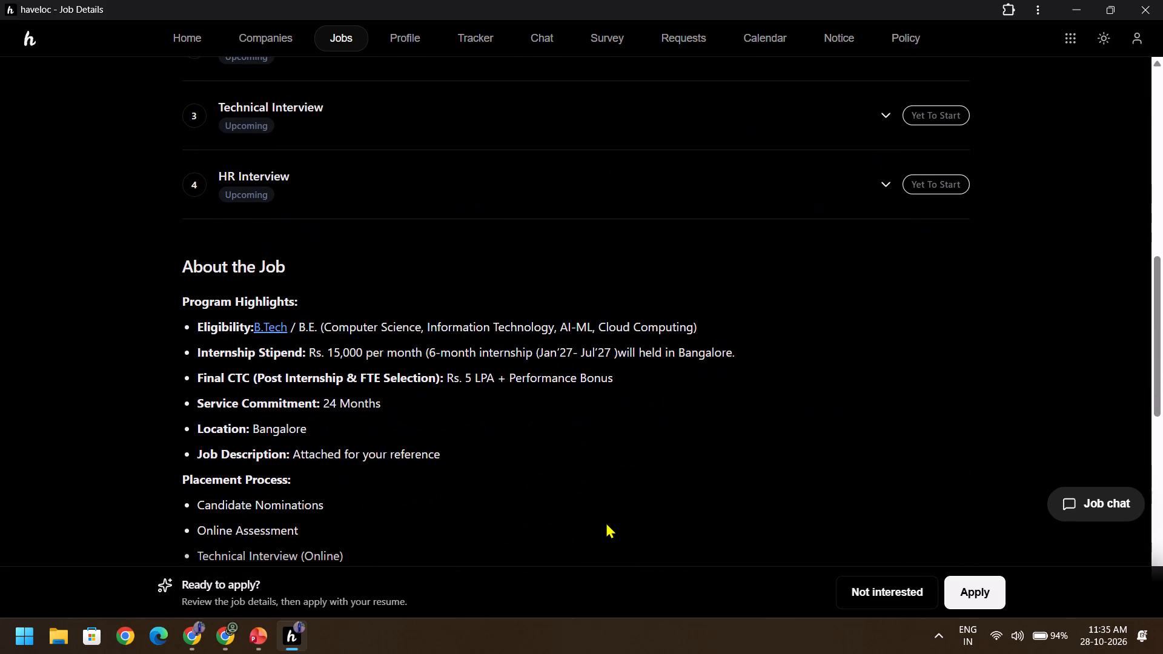
Read the GET program highlights, placement process, internship details and attachments of the AU Small Finance Bank listing.
double_click(490, 320)
left_click_drag(490, 320, 508, 395)
left_click(508, 395)
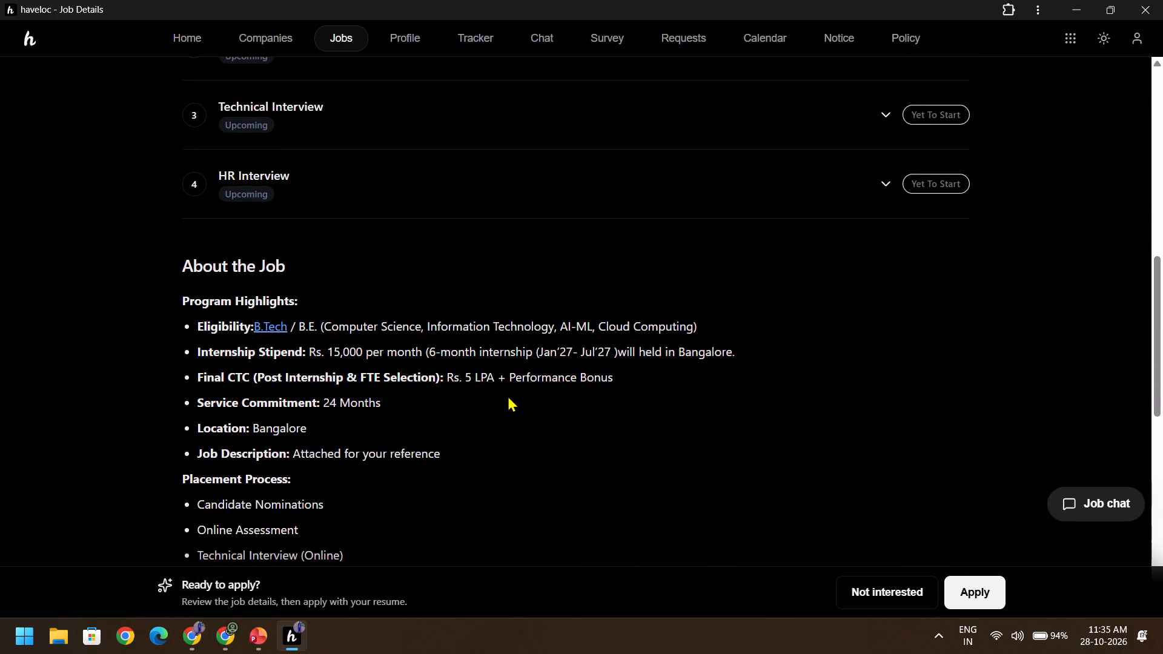
scroll(508, 395, "down", 1)
scroll(437, 324, "up", 3)
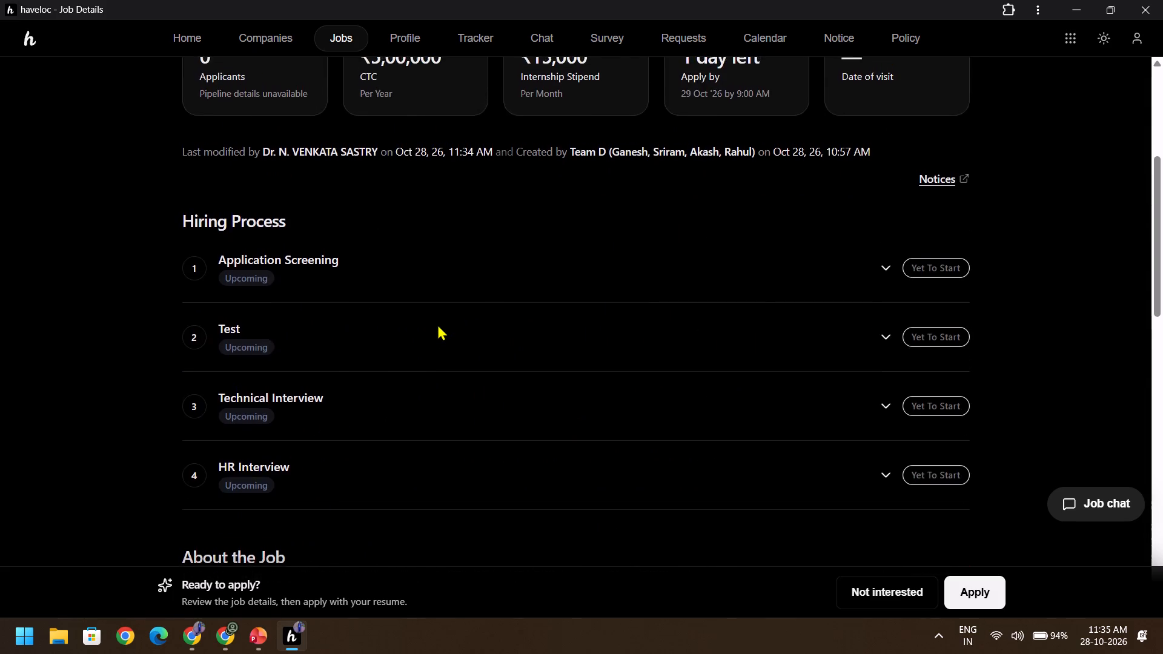
scroll(437, 324, "up", 2)
scroll(439, 306, "down", 1)
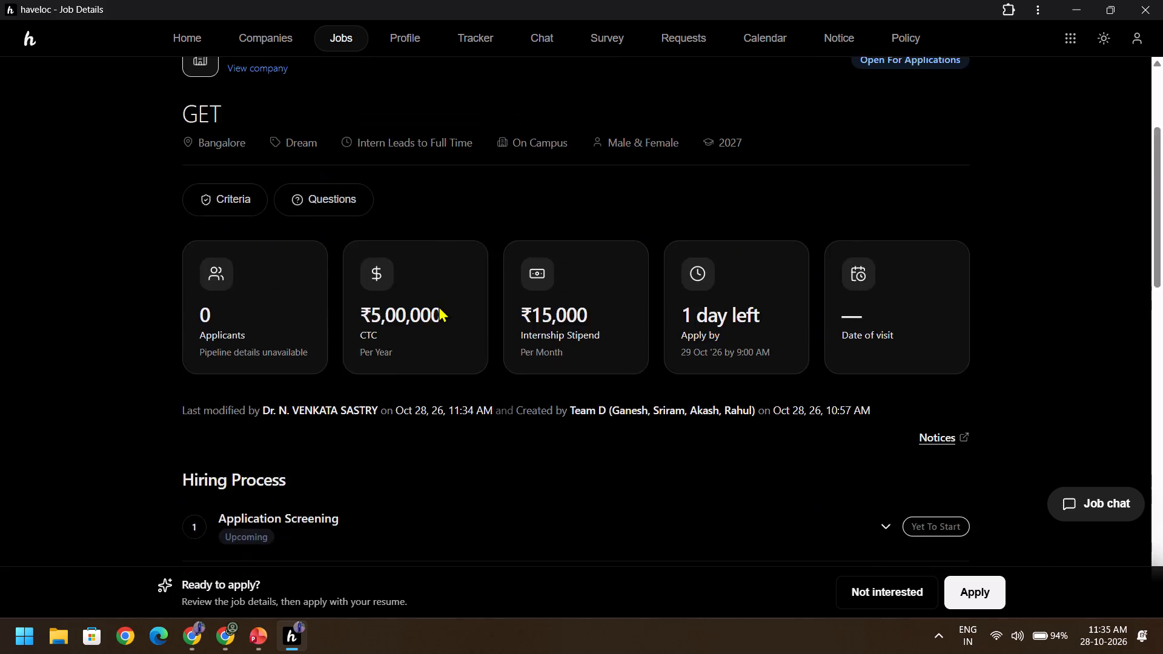
scroll(439, 306, "down", 8)
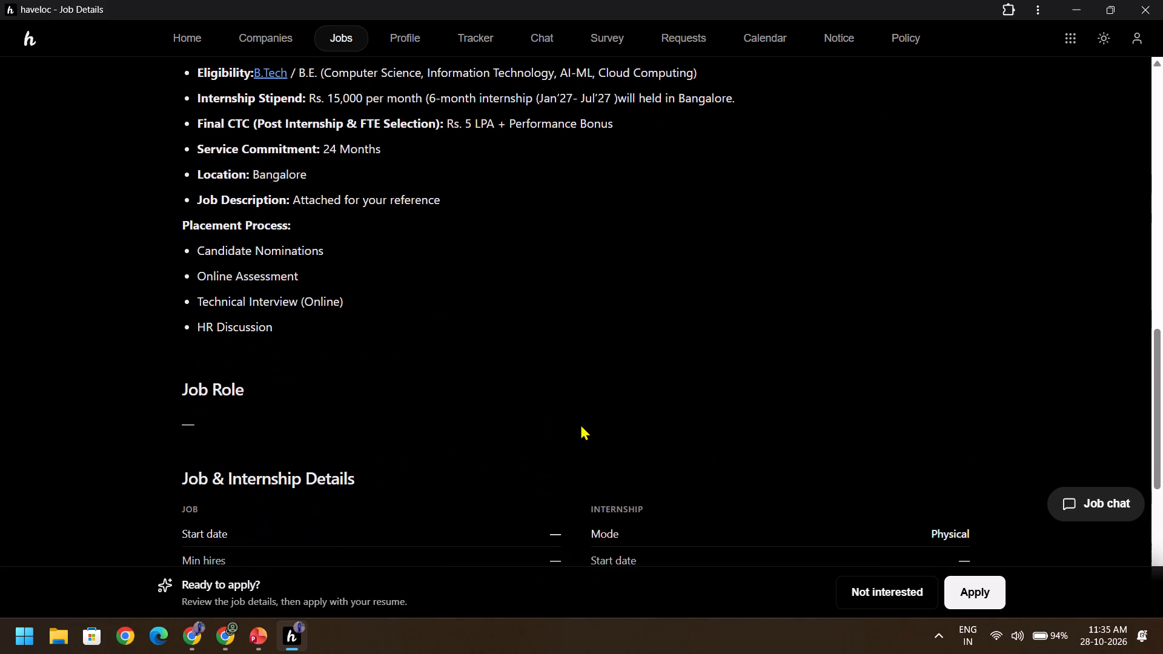
scroll(580, 424, "down", 8)
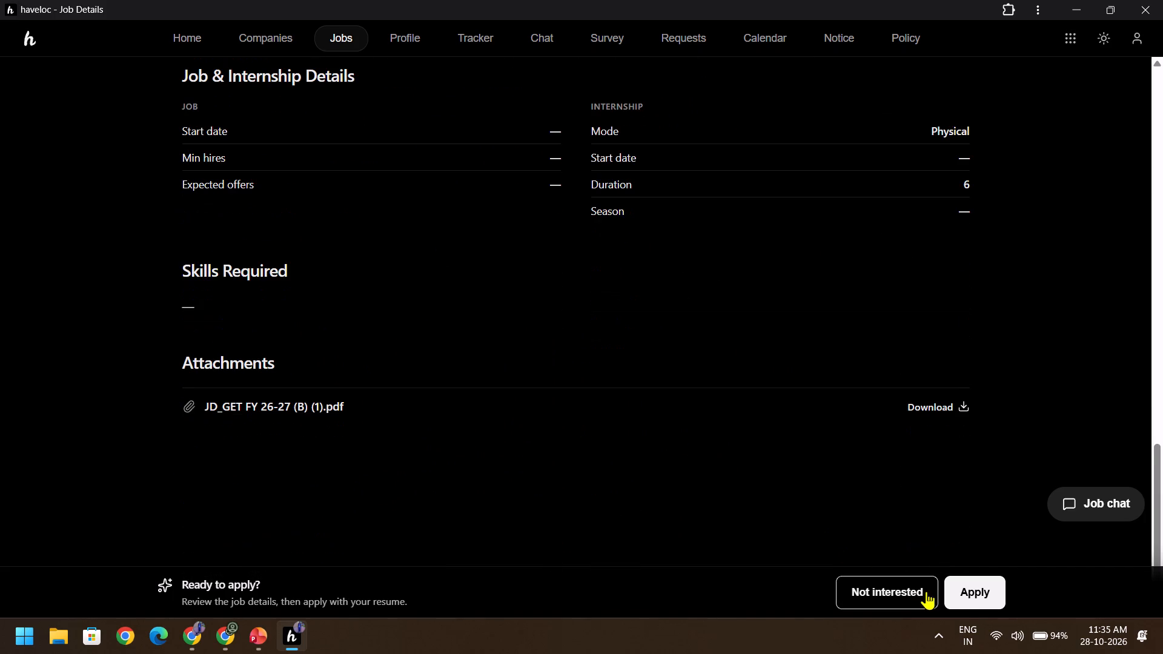
Apply for the AU Small Finance Bank GET job, answering YES to all three questions and submitting with the preselected FDE resume.
left_click(963, 589)
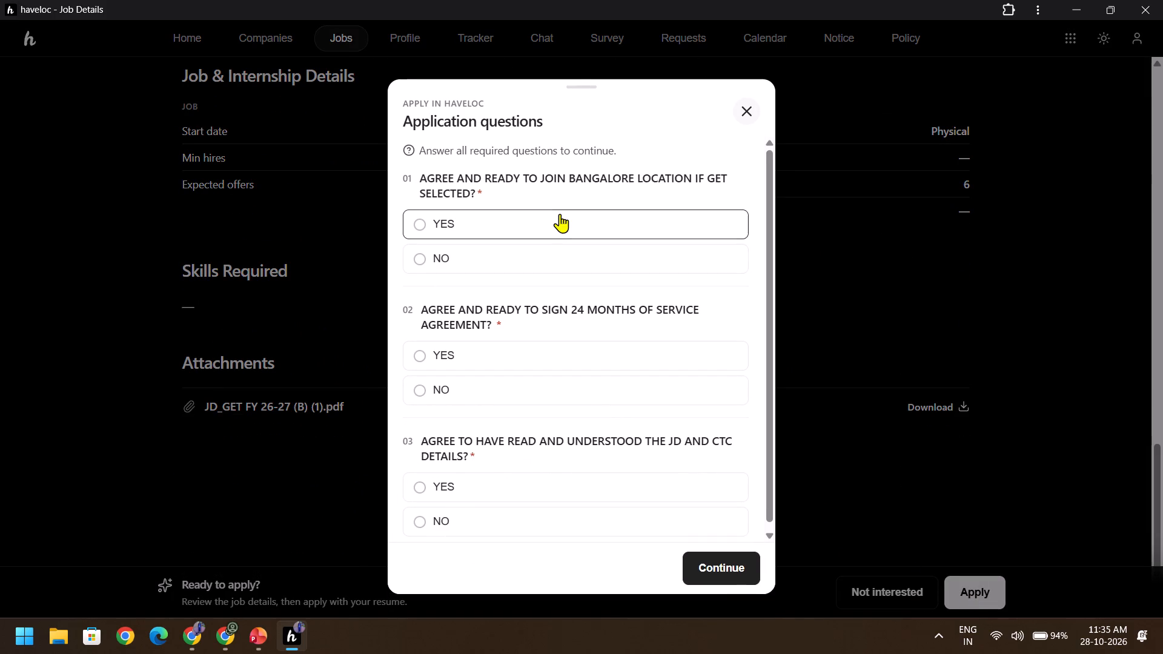
left_click(559, 216)
left_click(522, 346)
scroll(522, 346, "down", 1)
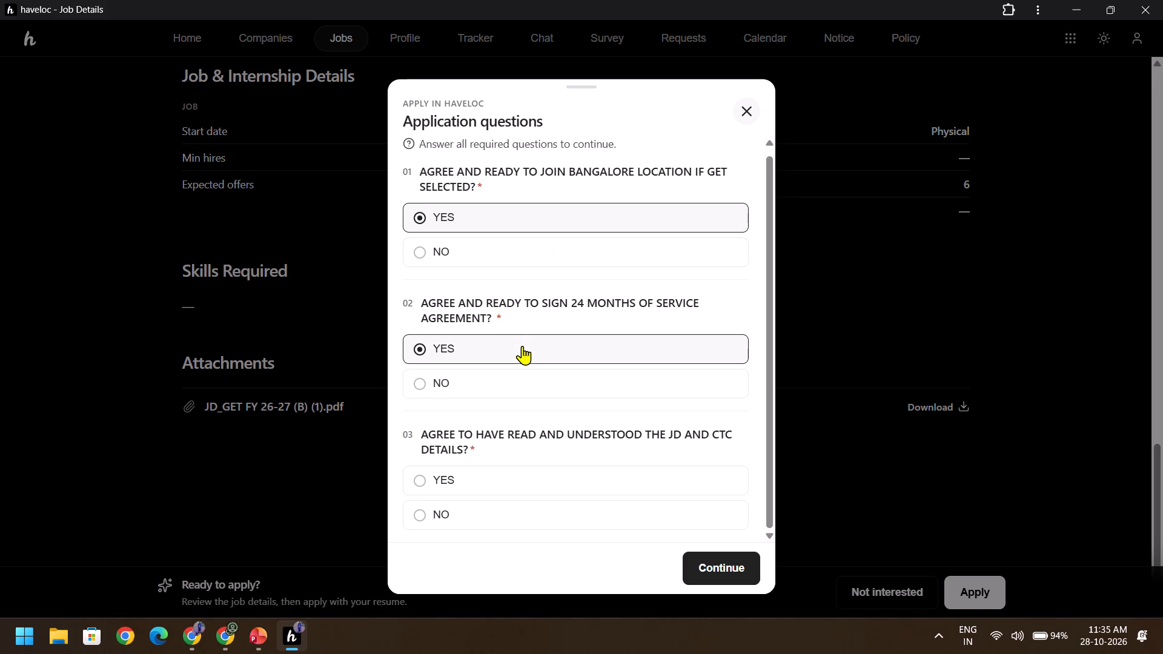
left_click(517, 475)
left_click(729, 569)
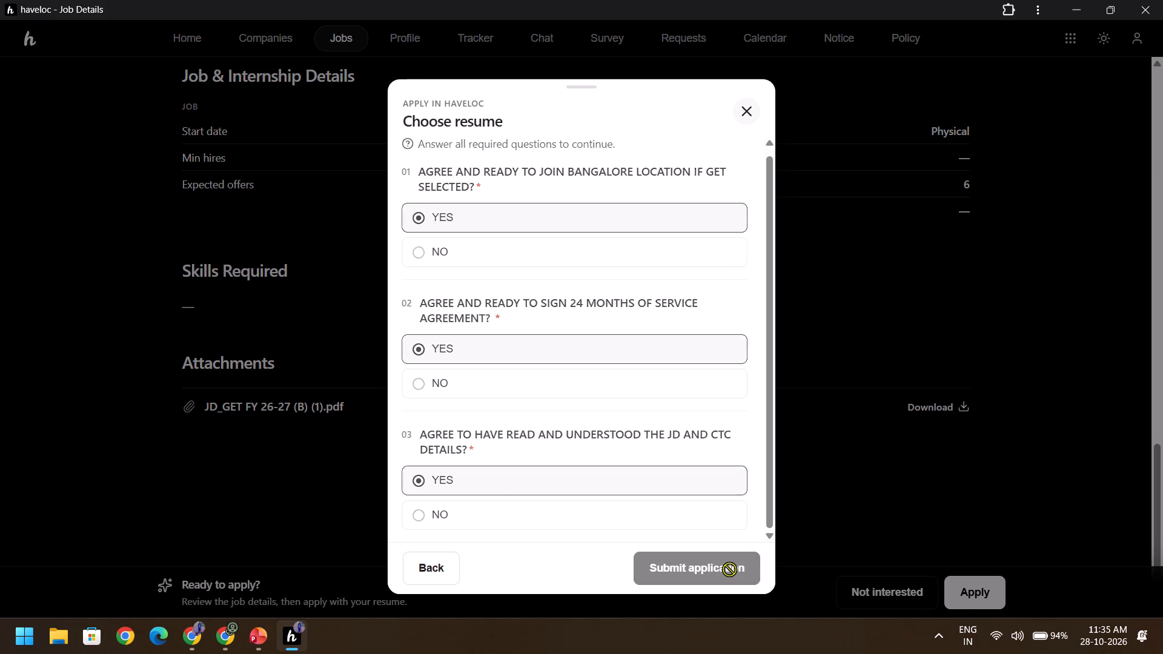
scroll(620, 409, "down", 5)
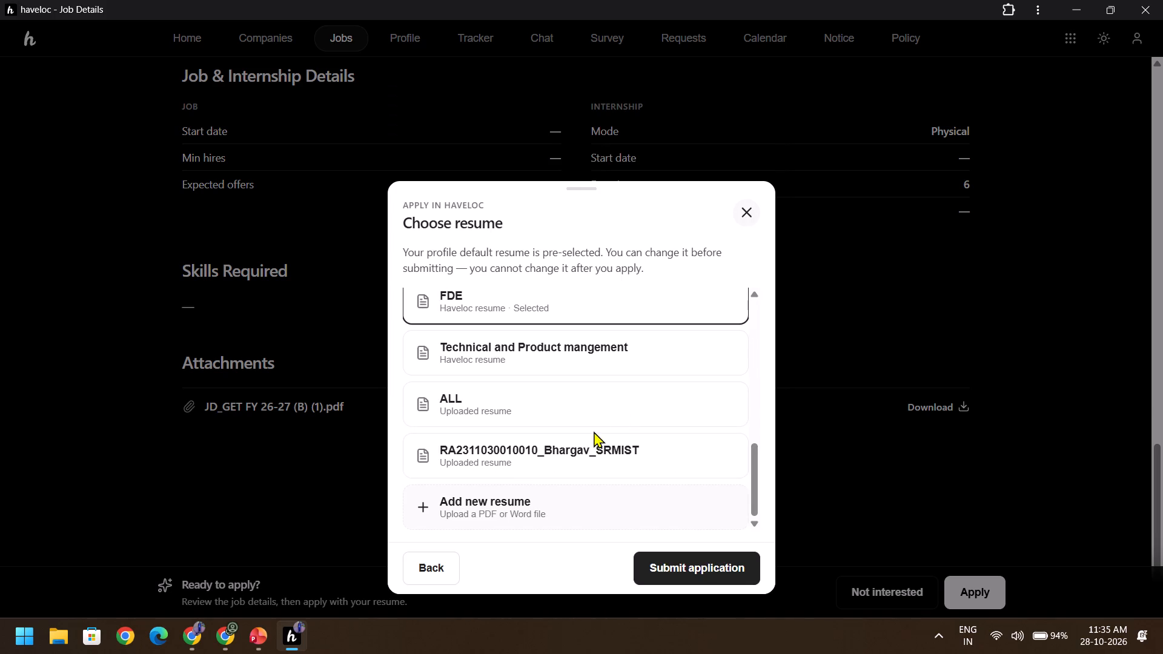
left_click(670, 561)
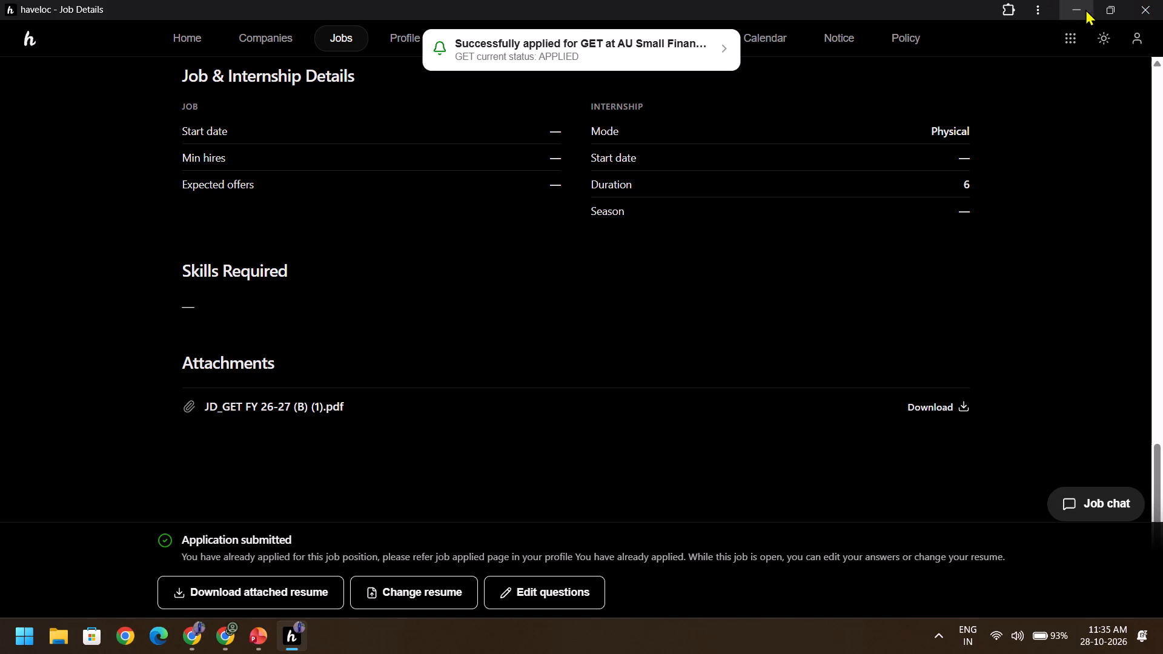
Switch to Chrome to check the video upload in the Drive malware folder, and minimize the window.
left_click(221, 642)
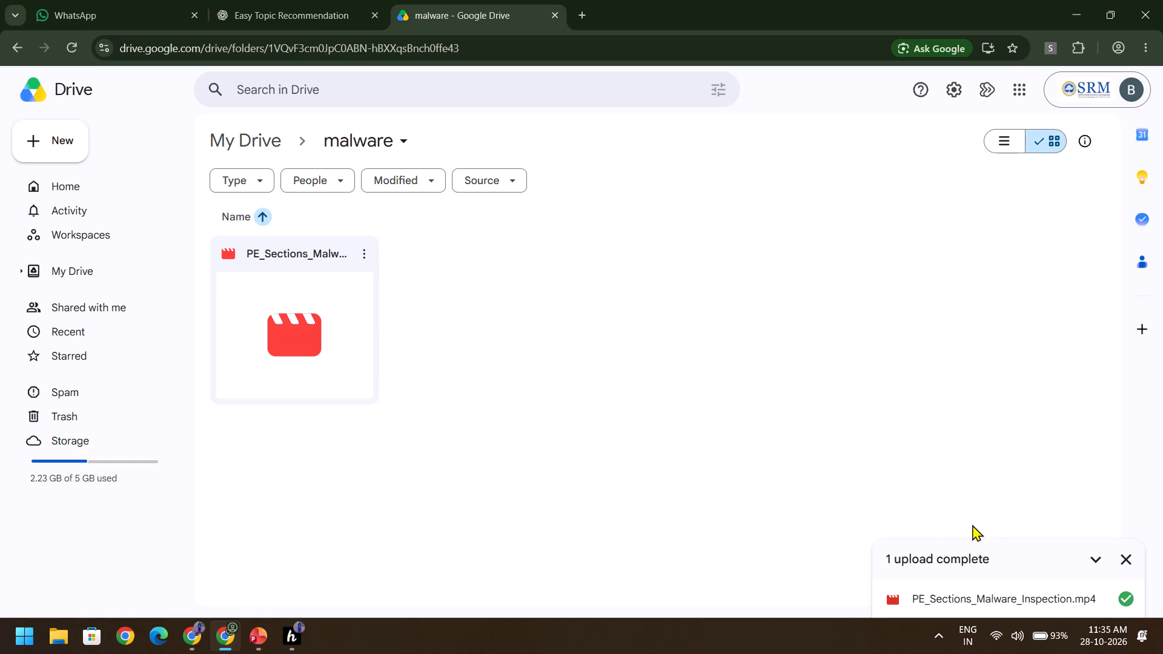
triple_click(1061, 0)
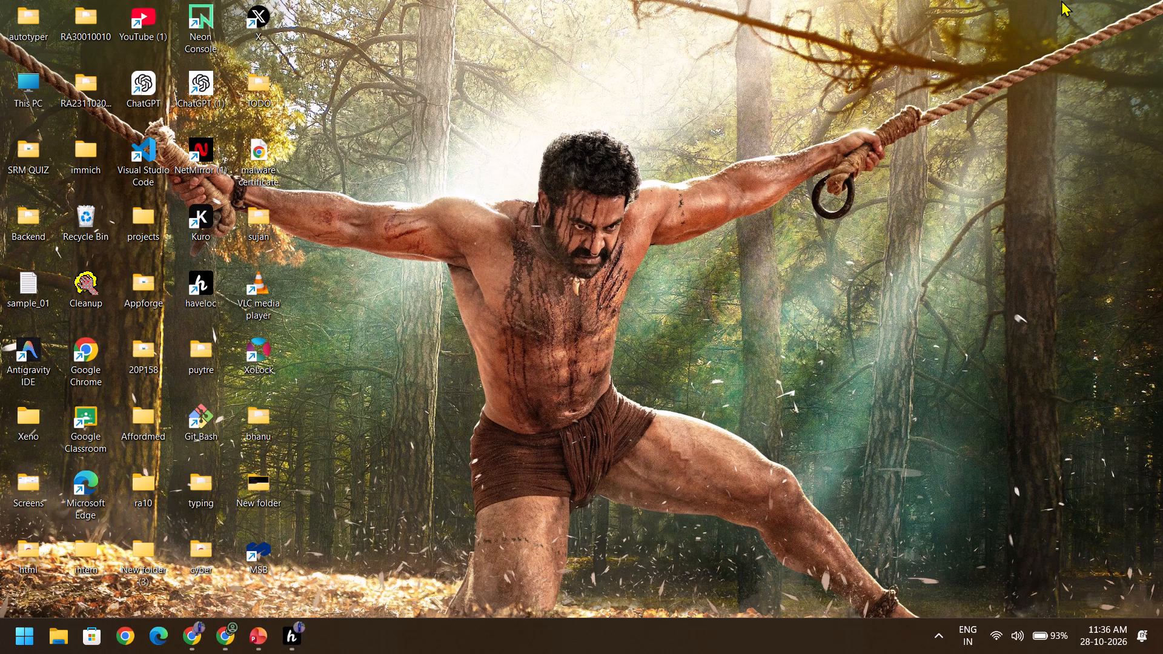
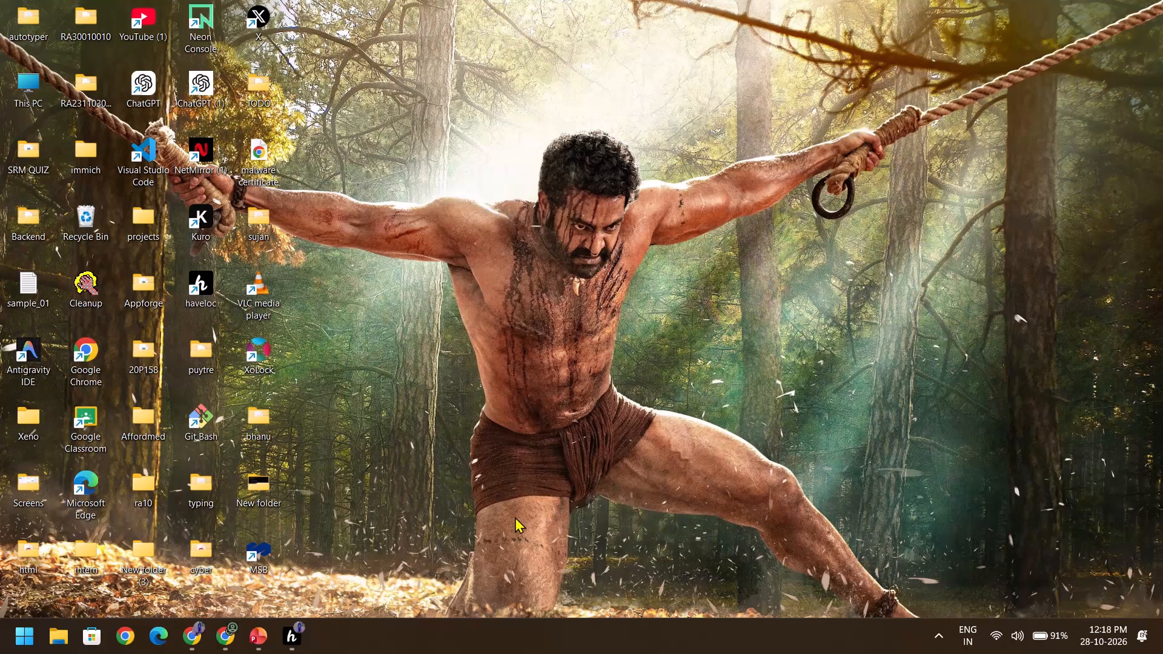
Switch back to haveloc and look over the jobs list, the student profile and the job tracker.
left_click(288, 632)
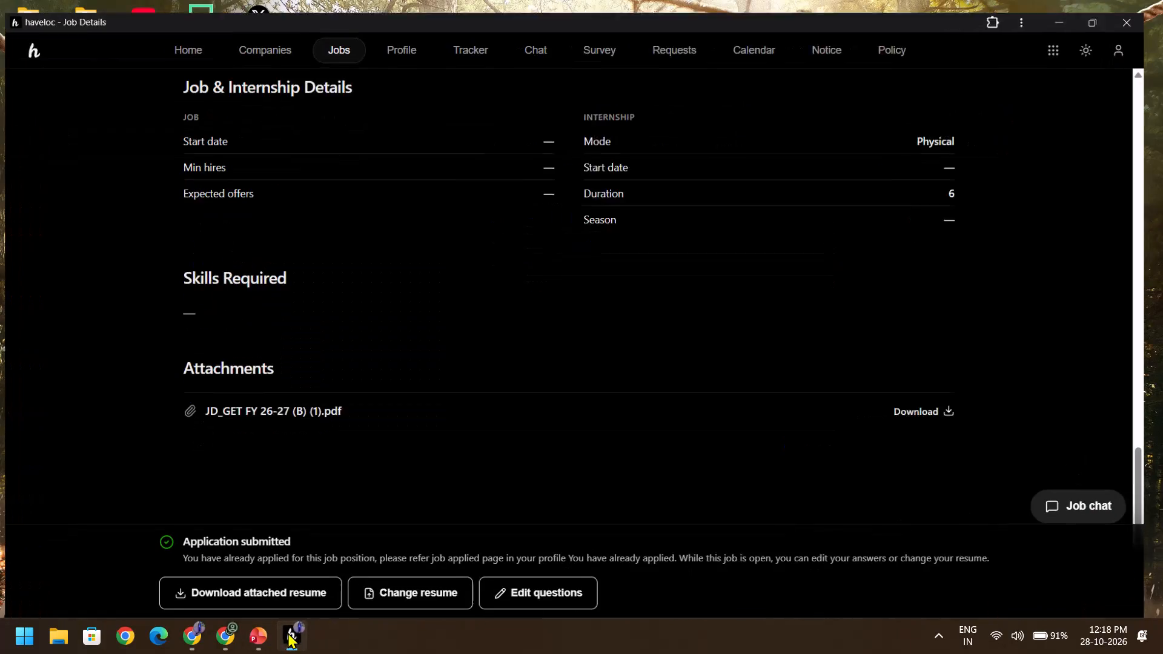
scroll(346, 501, "up", 20)
scroll(346, 501, "up", 1)
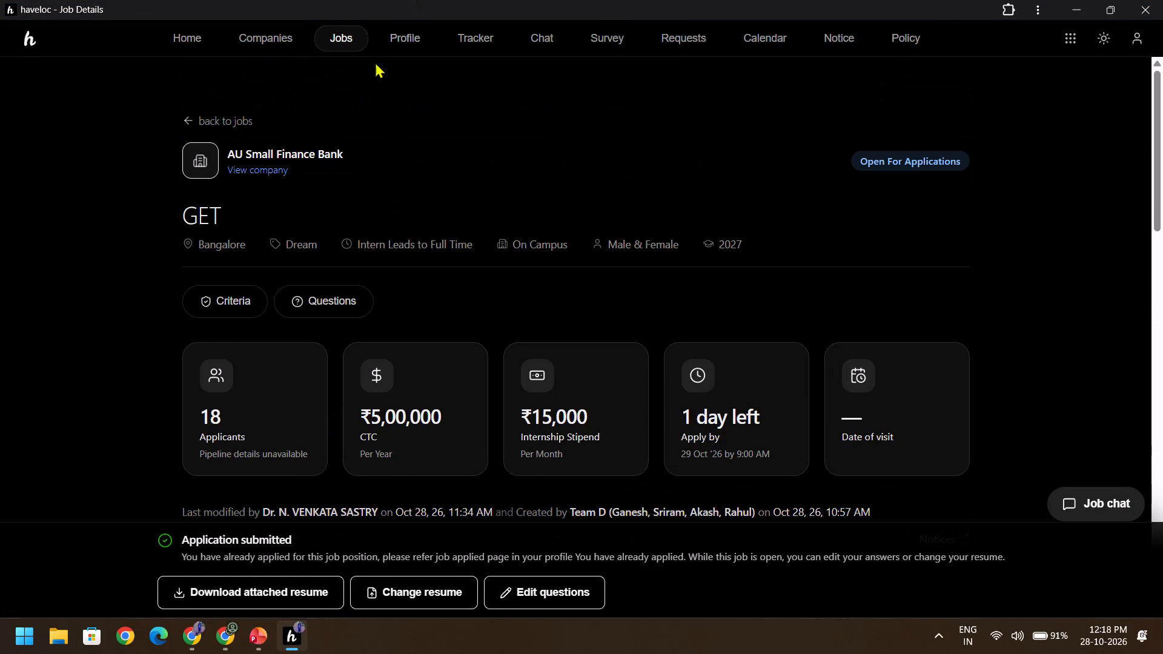
left_click(340, 35)
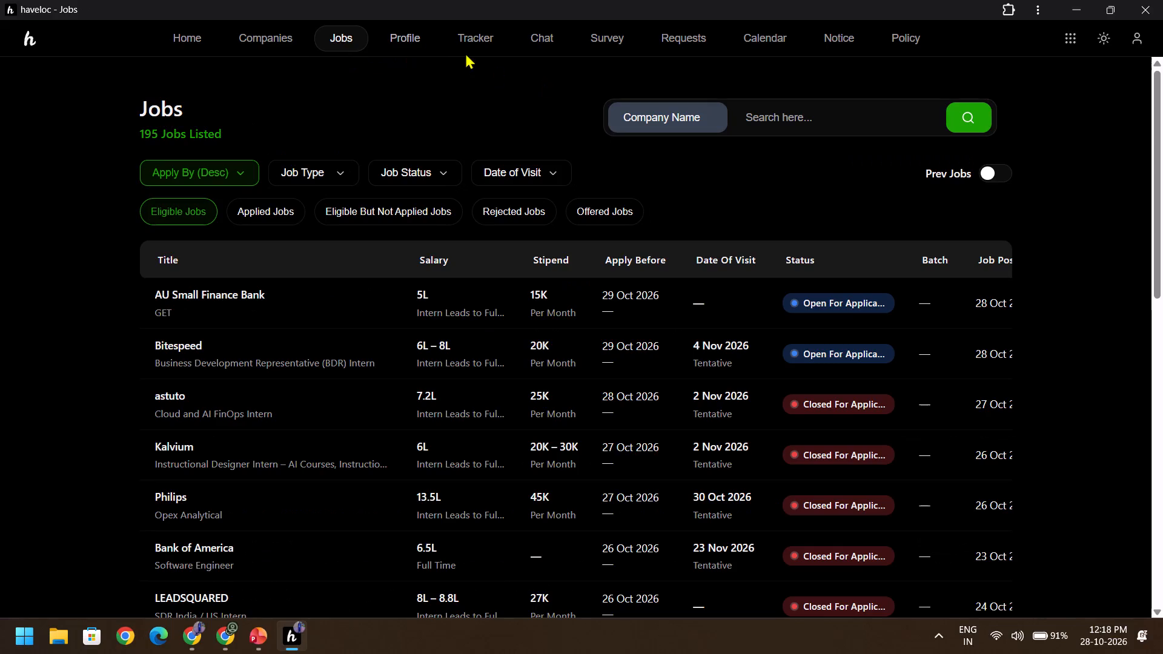
left_click(425, 36)
left_click(483, 39)
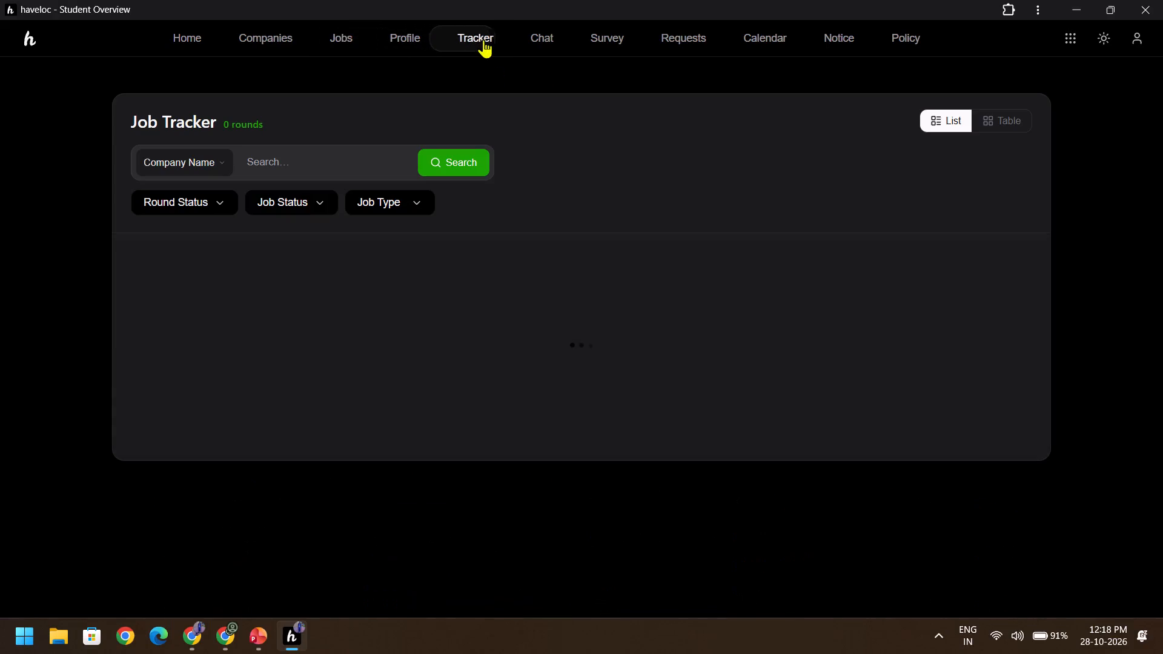
left_click(400, 33)
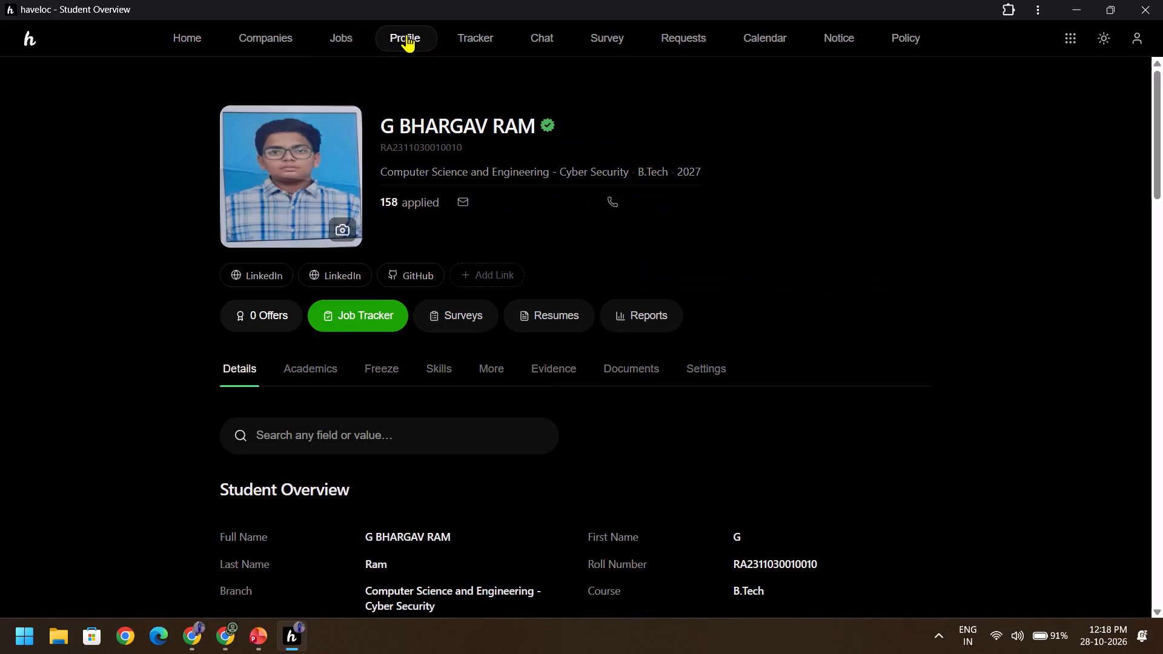
left_click(463, 41)
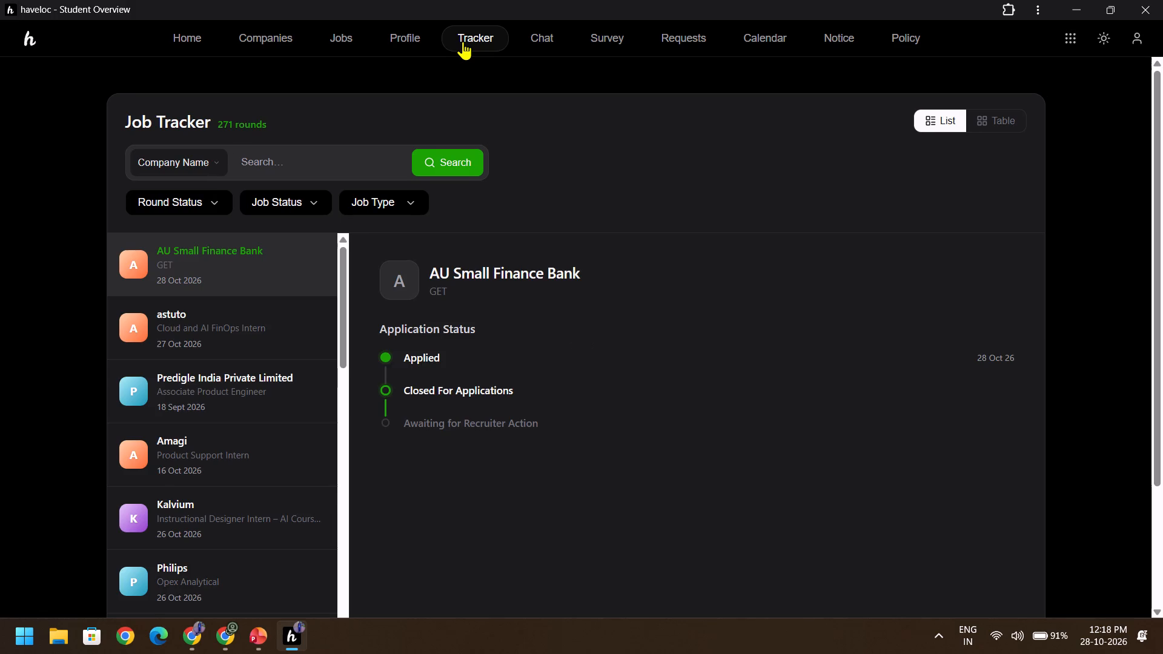
Open the haveloc chats and read the latest messages in the CAPGEMINI Software Engineer Round 2 and Round 1 conversations.
left_click(534, 52)
left_click_drag(534, 52, 540, 37)
left_click(540, 37)
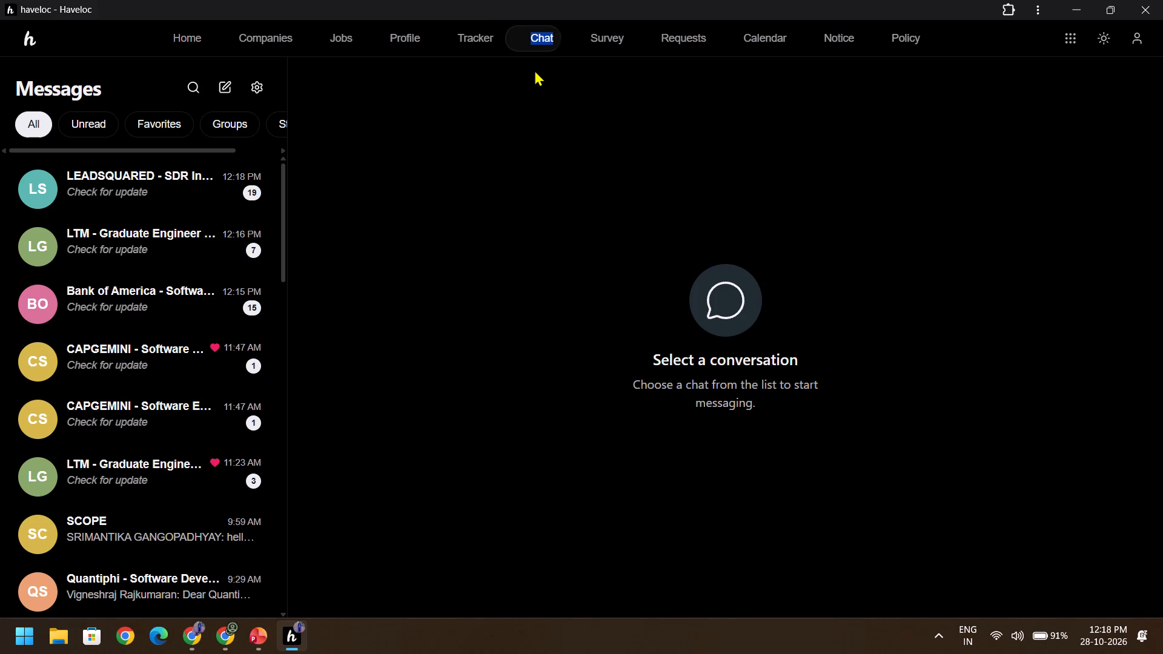
left_click(534, 70)
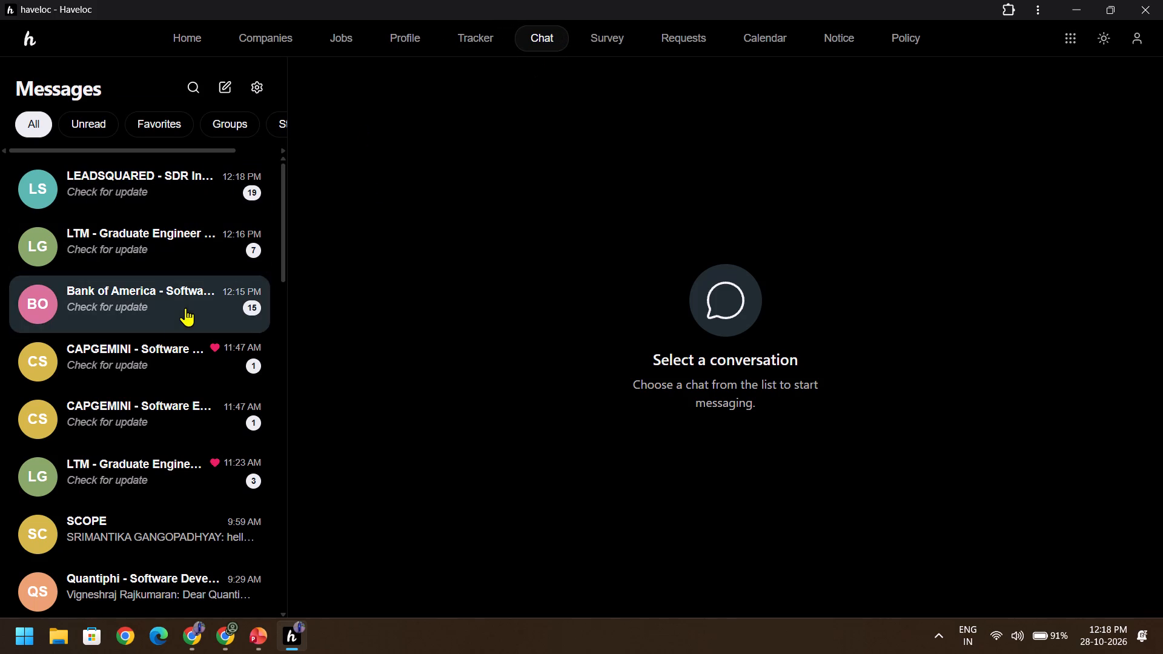
left_click(171, 334)
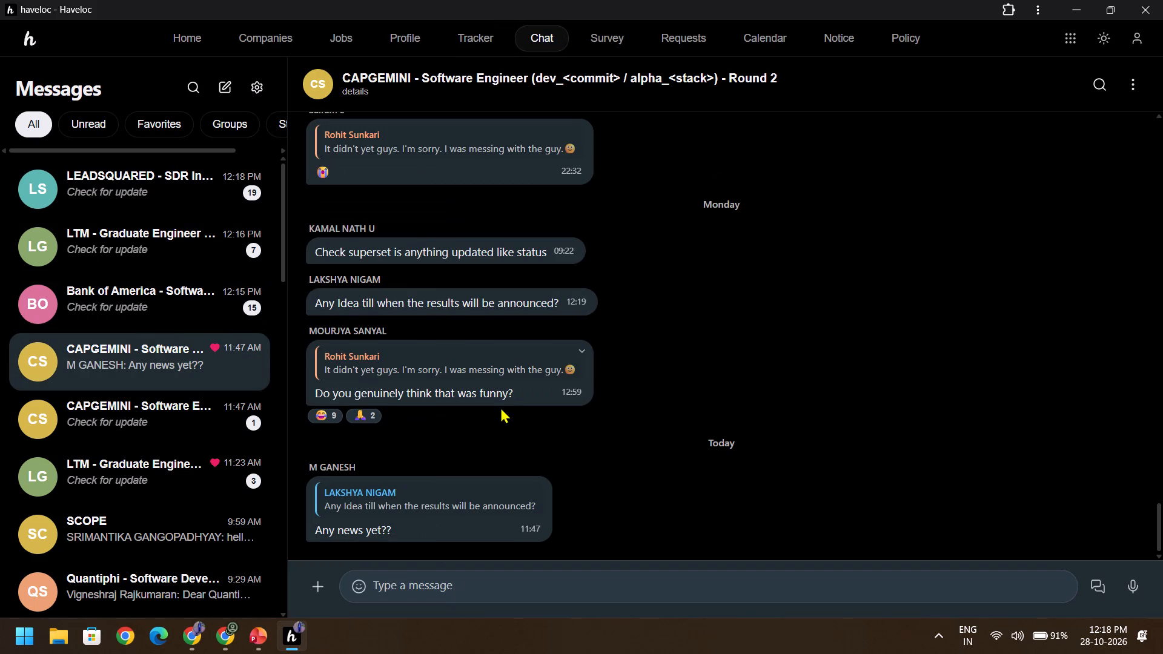
left_click(266, 420)
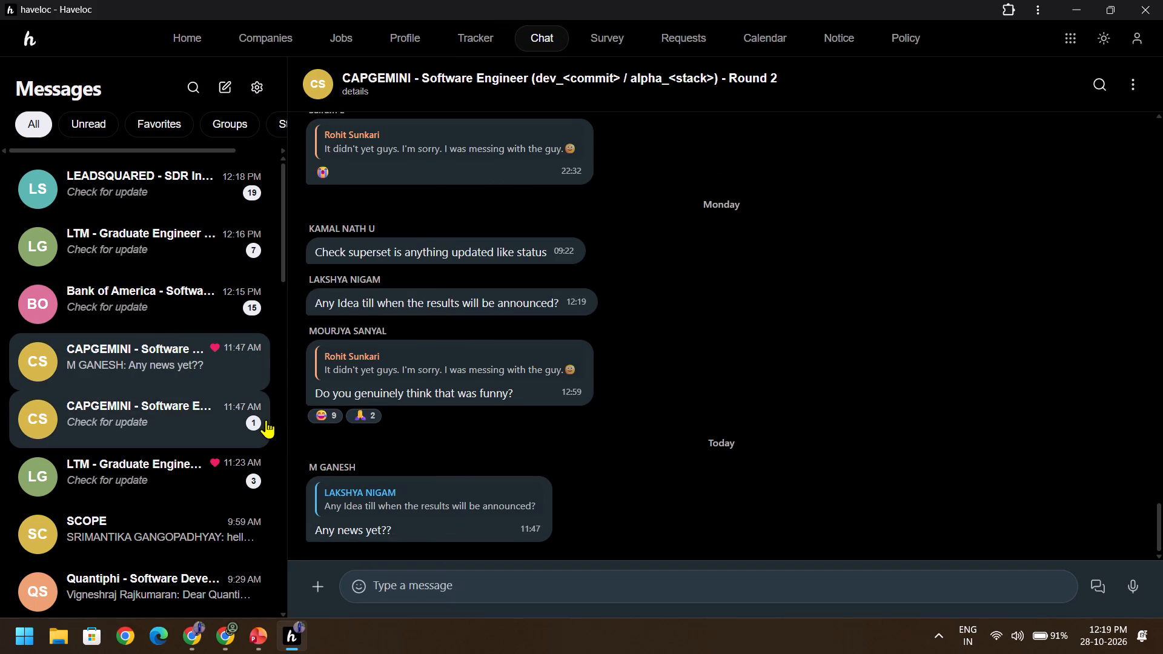
scroll(454, 473, "down", 10)
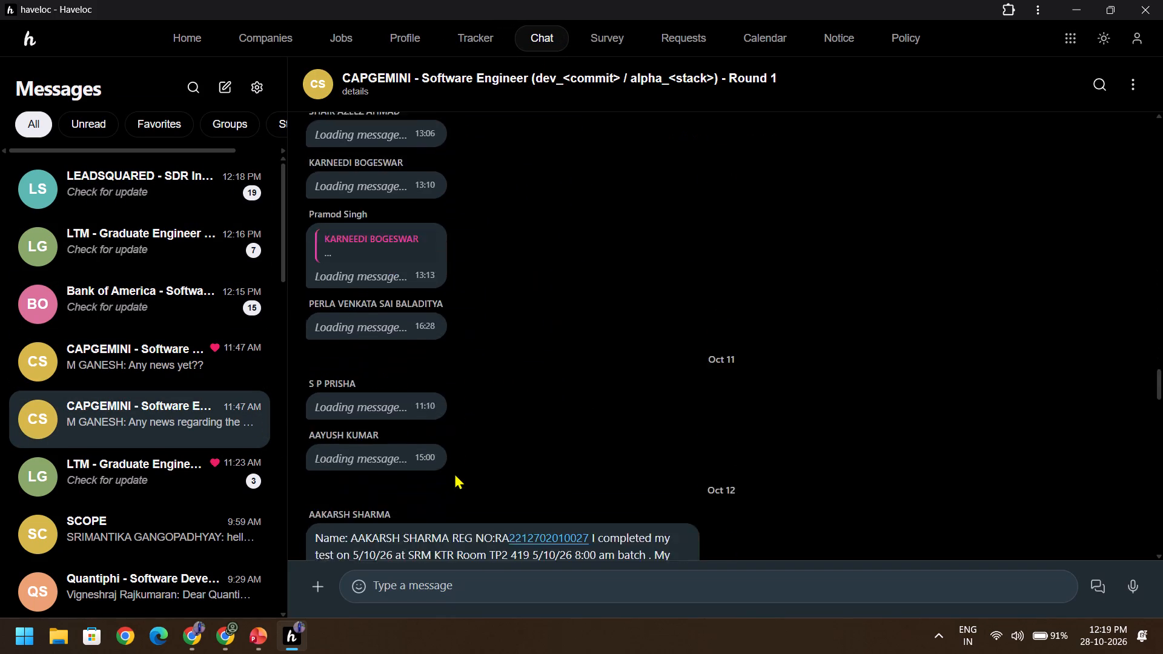
scroll(454, 473, "down", 15)
triple_click(421, 516)
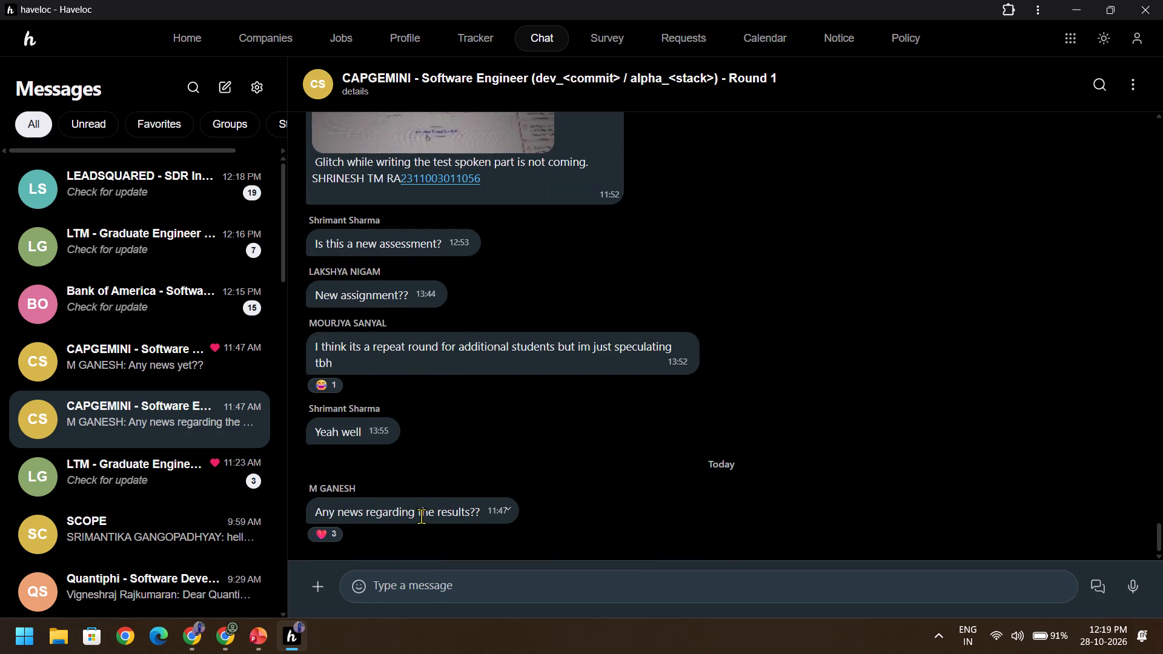
left_click(449, 516)
Read the newest messages in the LTM Graduate Engineer Trainee Round 1 chat, expanding the long one about the interview's technical issue.
left_click(246, 475)
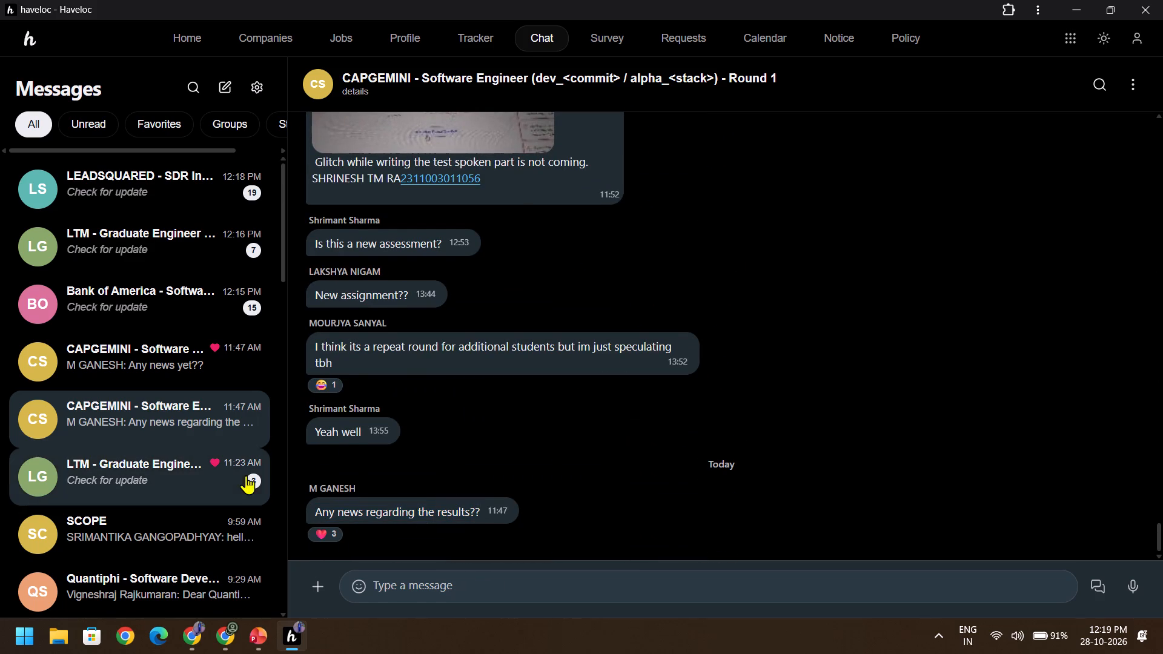
scroll(694, 513, "down", 16)
scroll(694, 513, "down", 10)
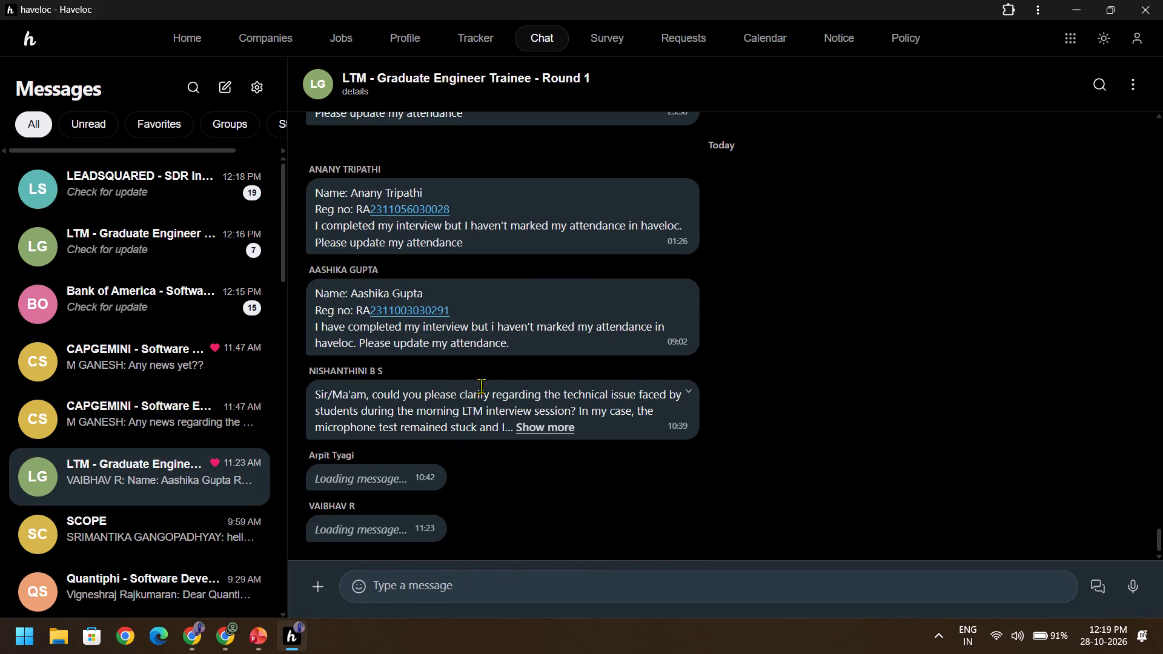
left_click(532, 429)
scroll(532, 429, "down", 2)
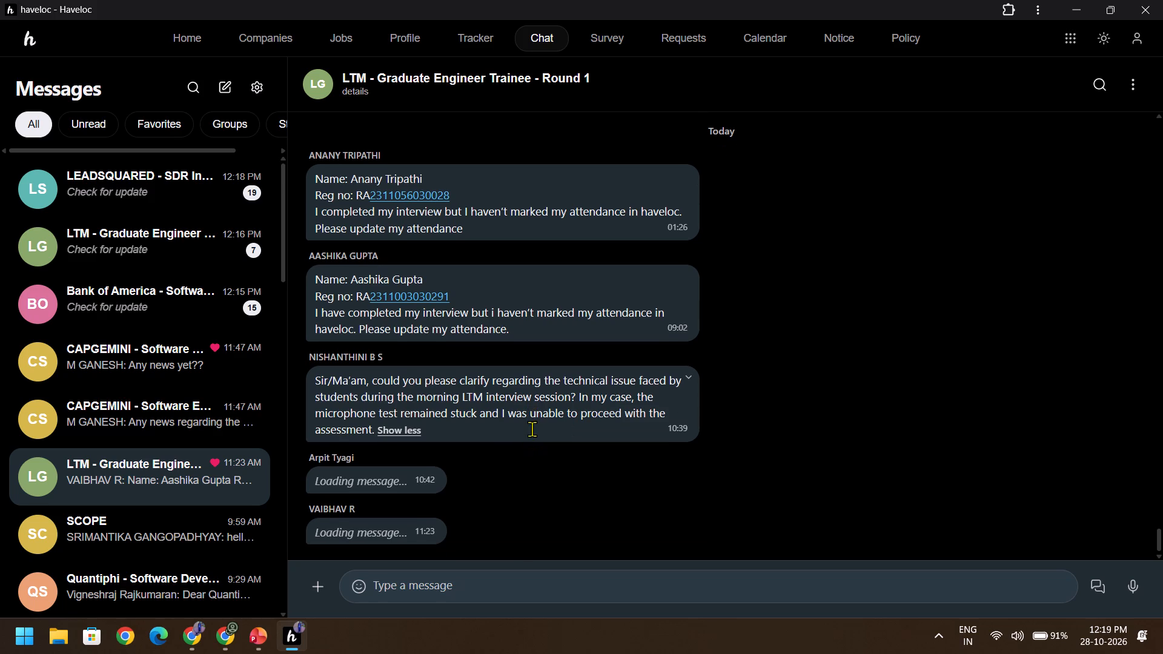
double_click(483, 395)
left_click_drag(483, 395, 525, 388)
left_click(525, 388)
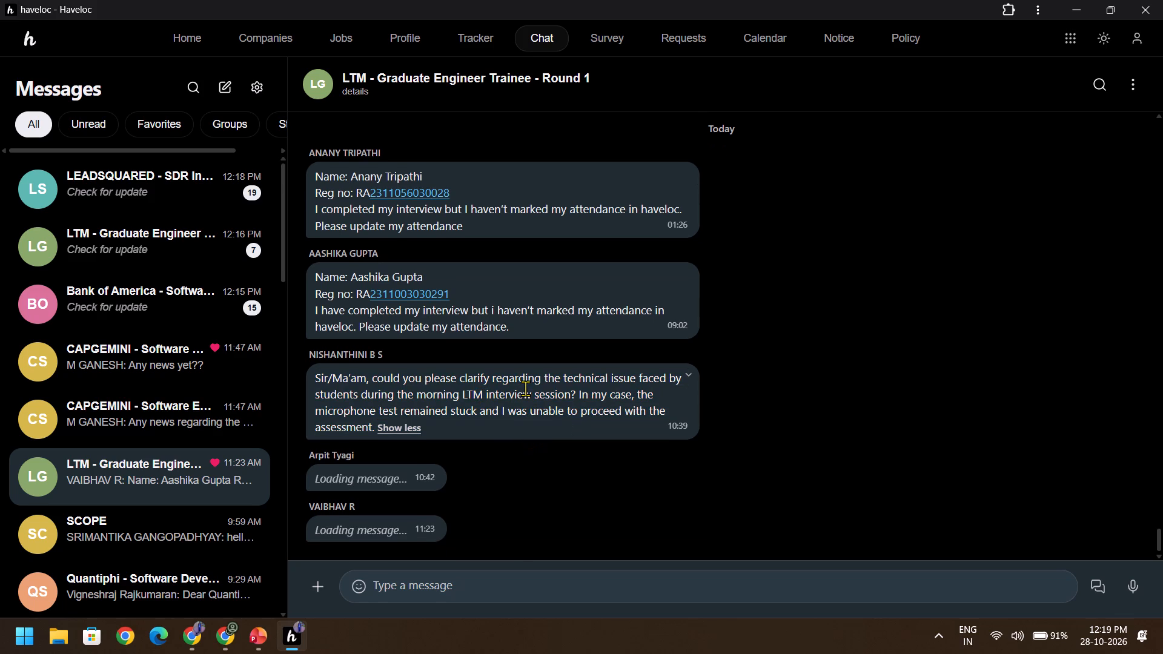
double_click(401, 397)
left_click_drag(401, 397, 422, 400)
left_click(422, 400)
Read through the Bank of America Software Engineer Round 1 chat from its first message to the latest.
left_click(181, 299)
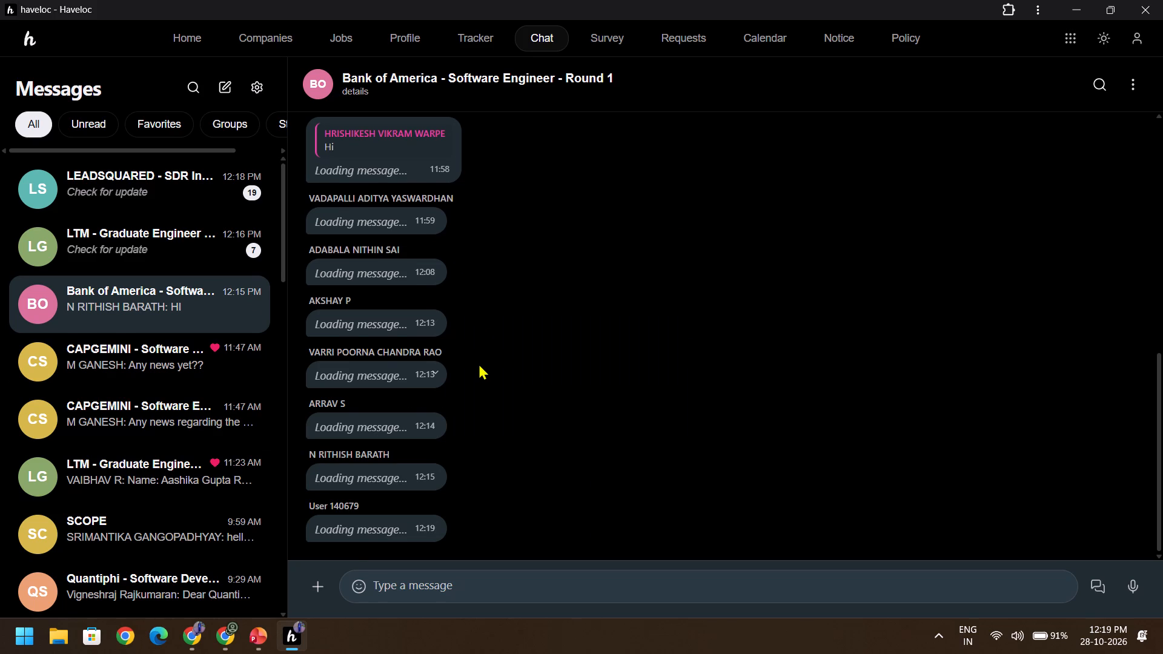
scroll(479, 363, "down", 3)
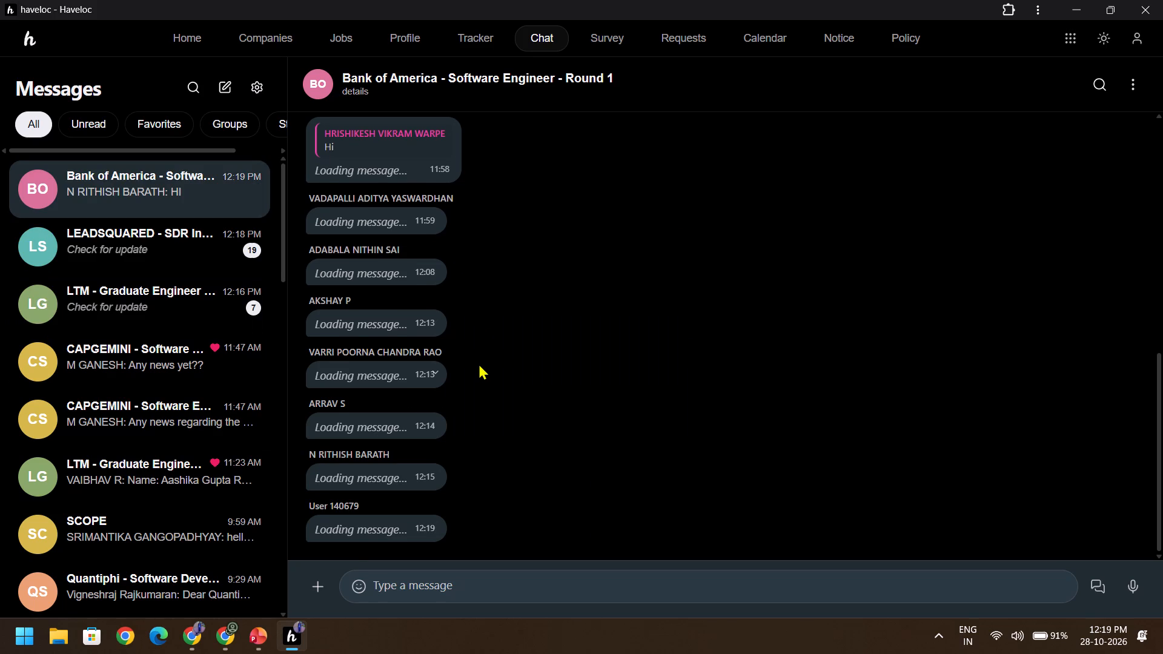
scroll(479, 363, "up", 8)
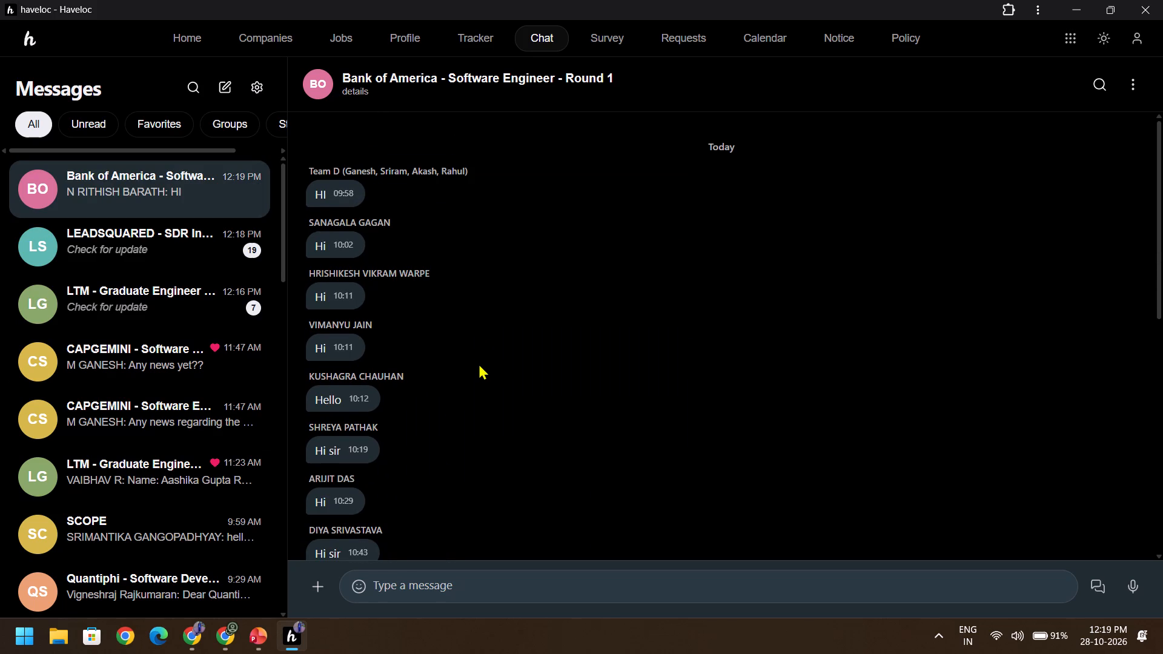
scroll(479, 363, "up", 1)
scroll(479, 363, "down", 8)
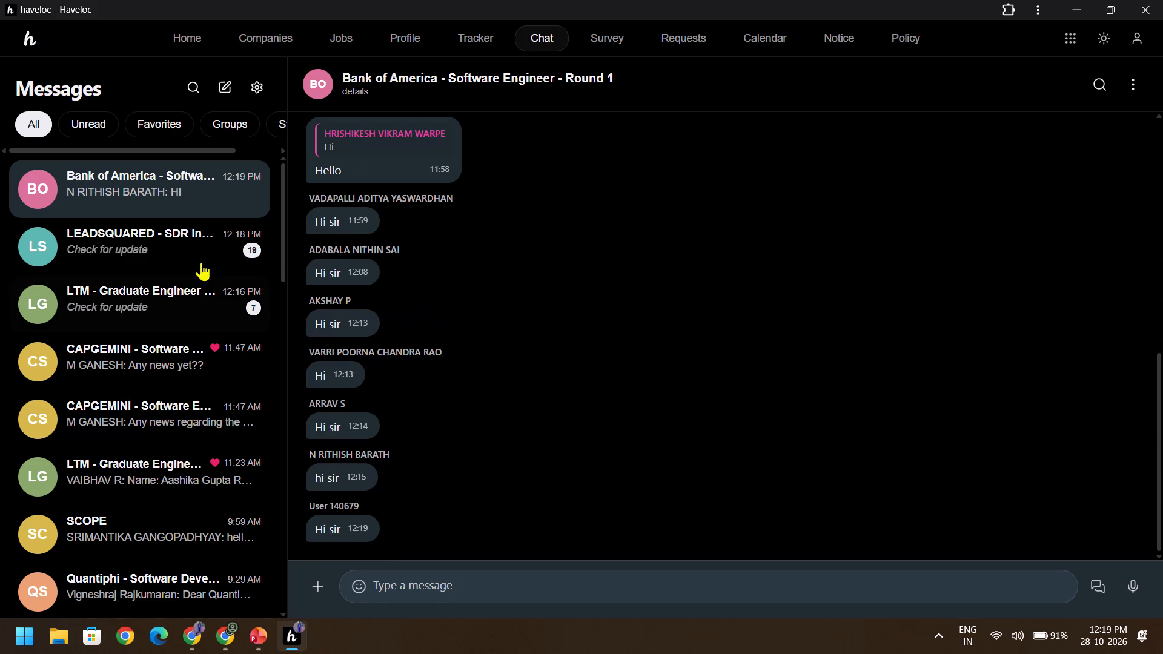
Check the LEADSQUARED SDR Intern Round 1 and LTM Graduate Engineer Trainee Round 5 chats, and close haveloc.
left_click(147, 236)
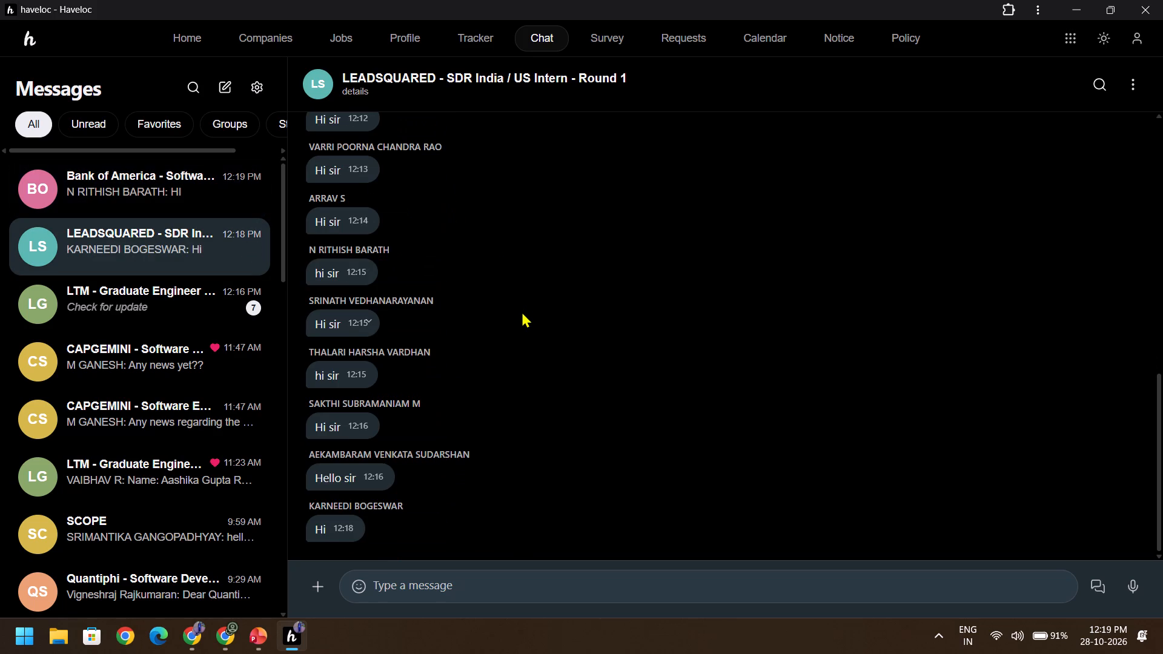
scroll(522, 311, "down", 5)
left_click(218, 299)
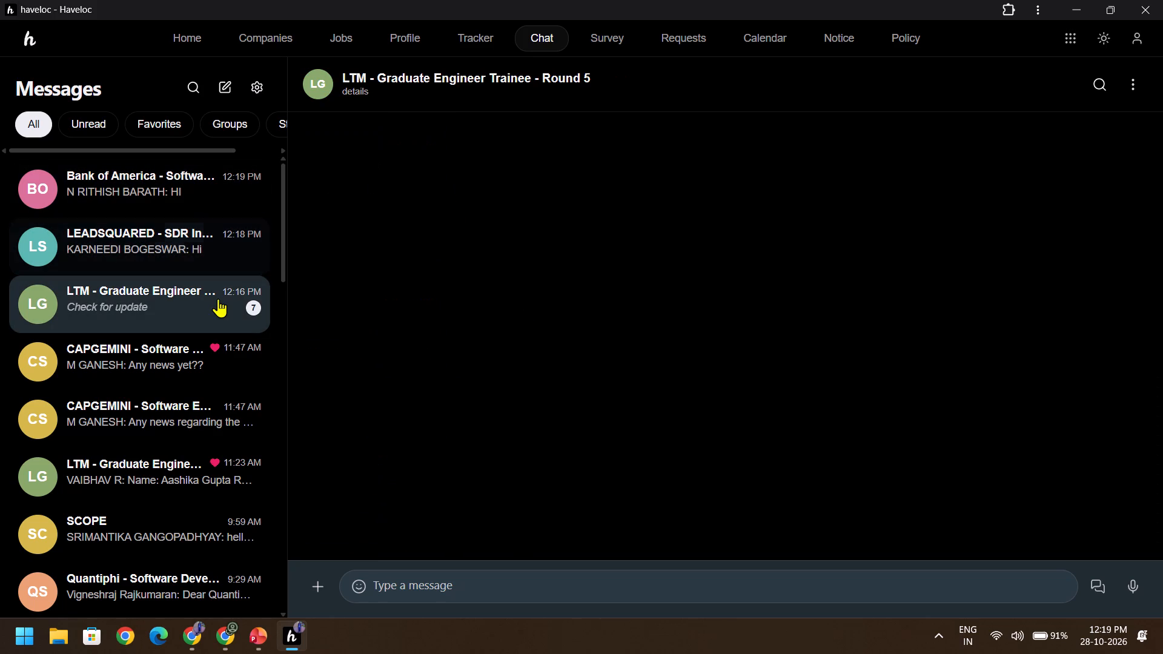
scroll(361, 420, "down", 20)
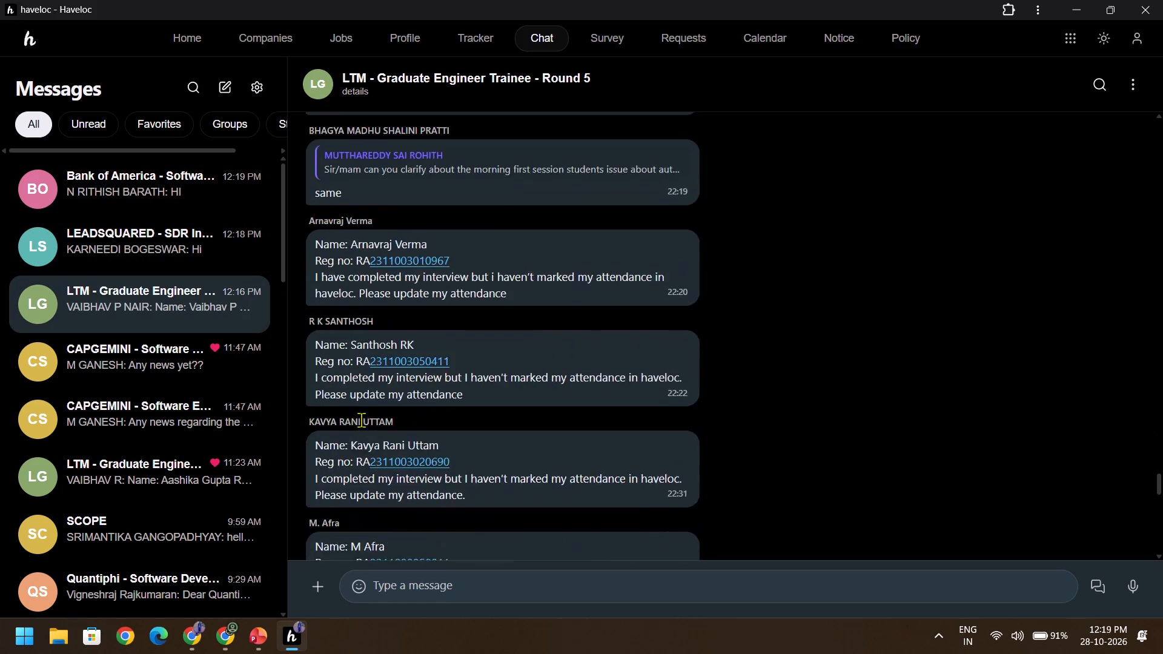
scroll(361, 420, "down", 17)
left_click(1162, 0)
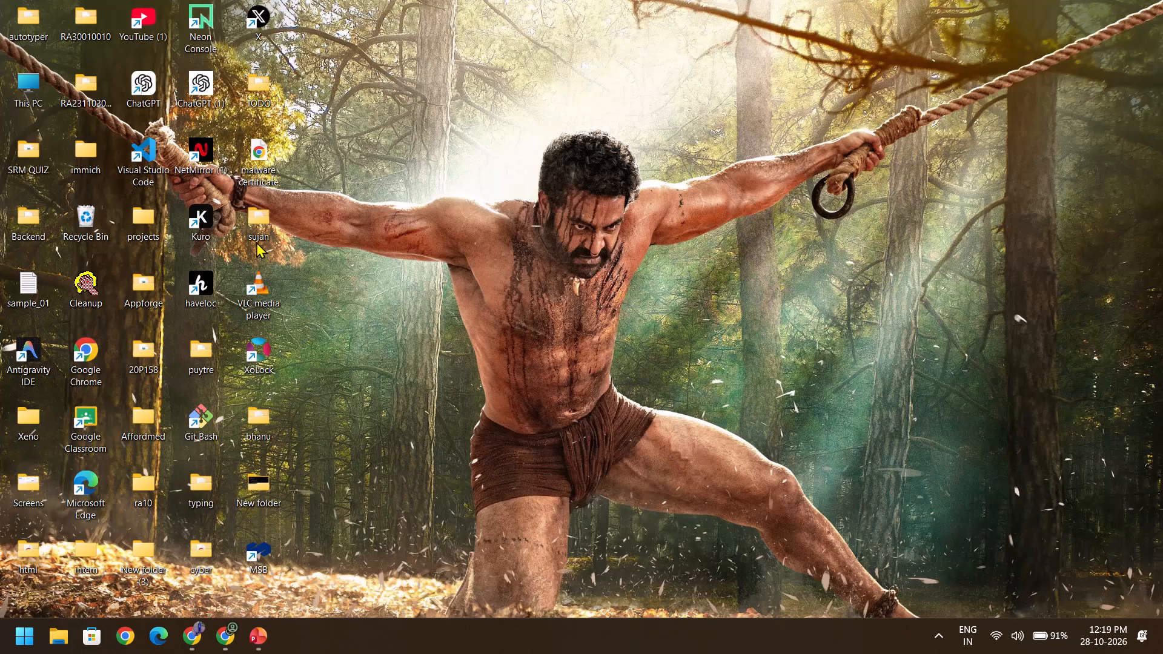
Open YouTube from the desktop and browse the home feed down to the second Shorts row.
double_click(139, 38)
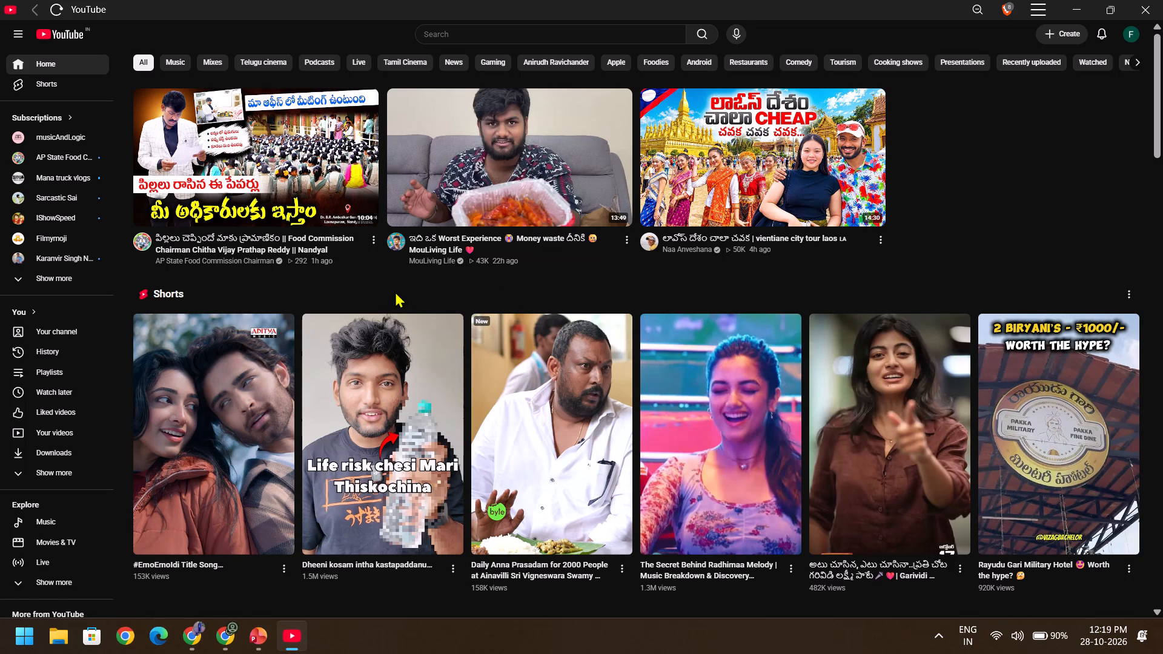
scroll(921, 226, "down", 1)
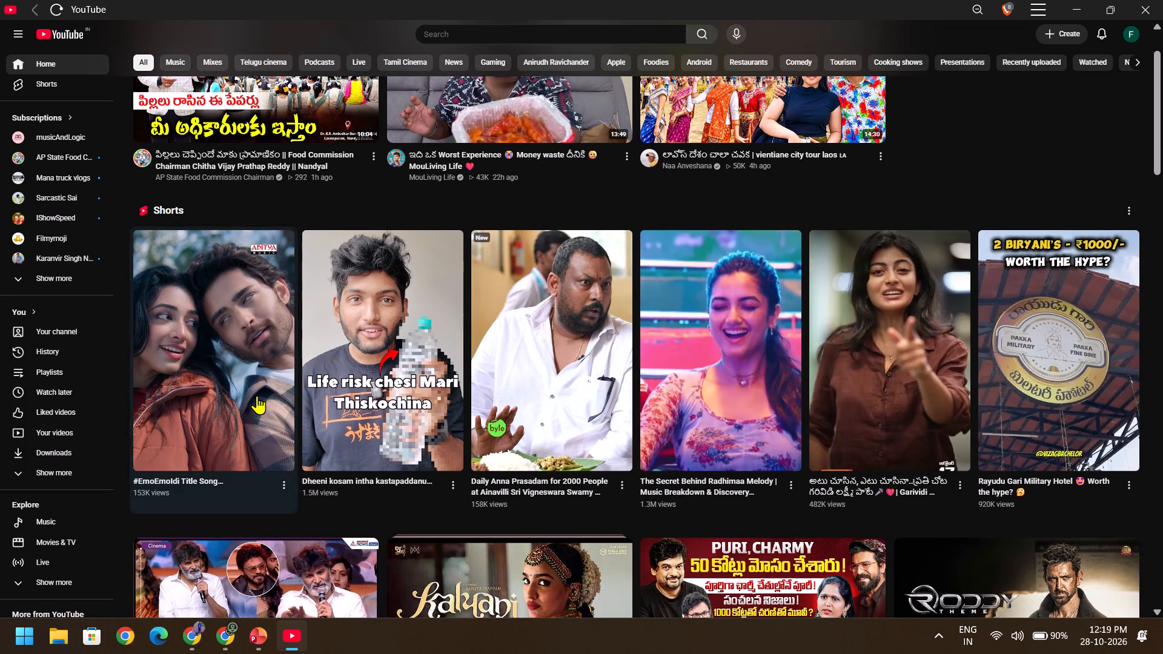
scroll(581, 434, "down", 3)
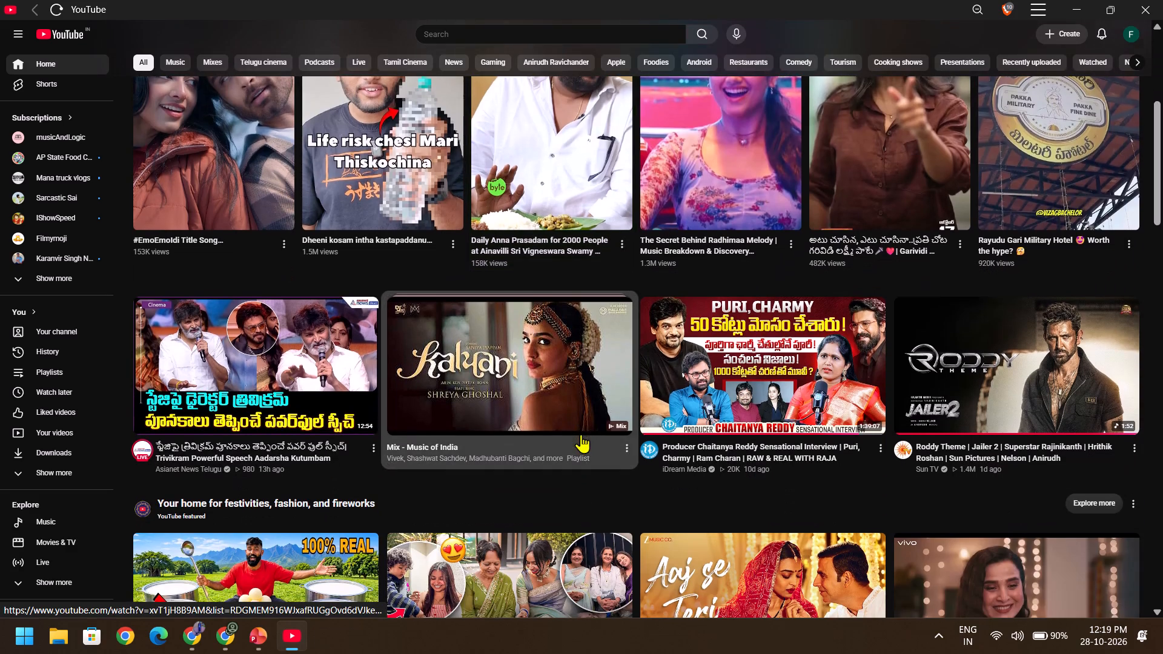
scroll(581, 434, "down", 1)
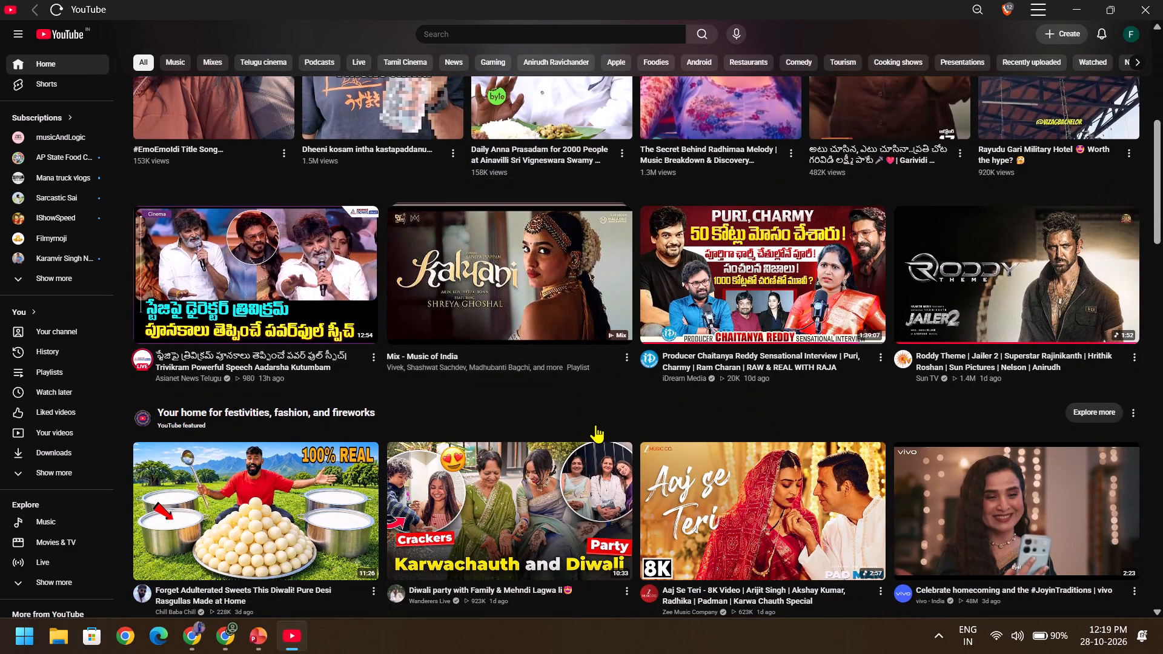
scroll(595, 424, "down", 1)
scroll(625, 378, "down", 3)
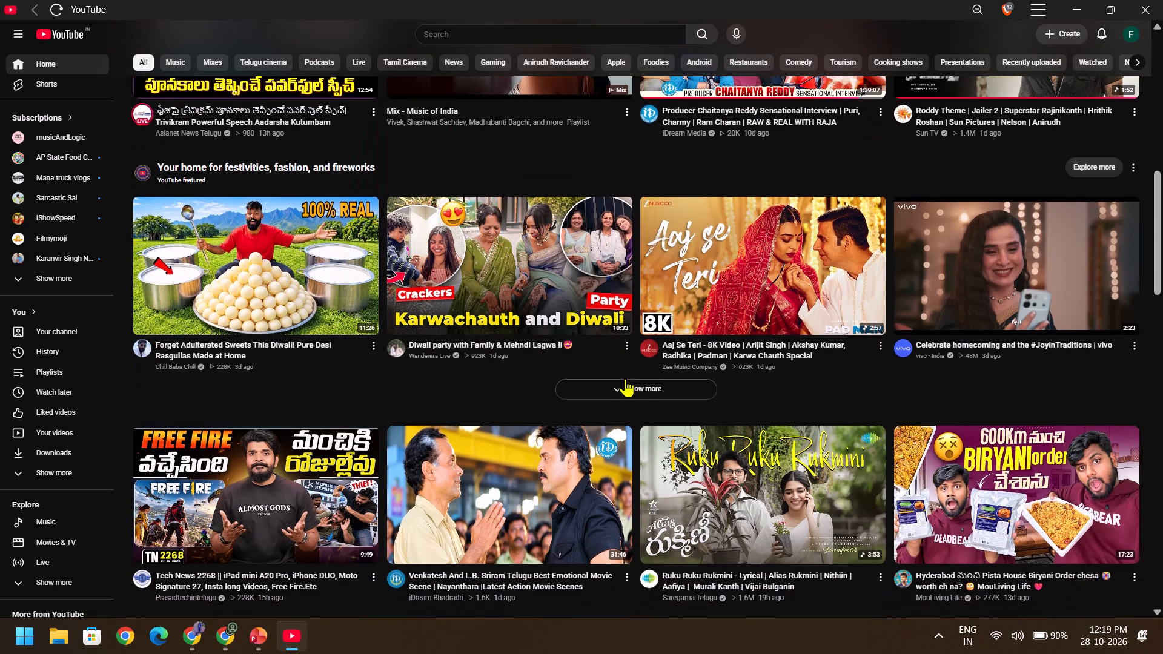
scroll(625, 378, "down", 5)
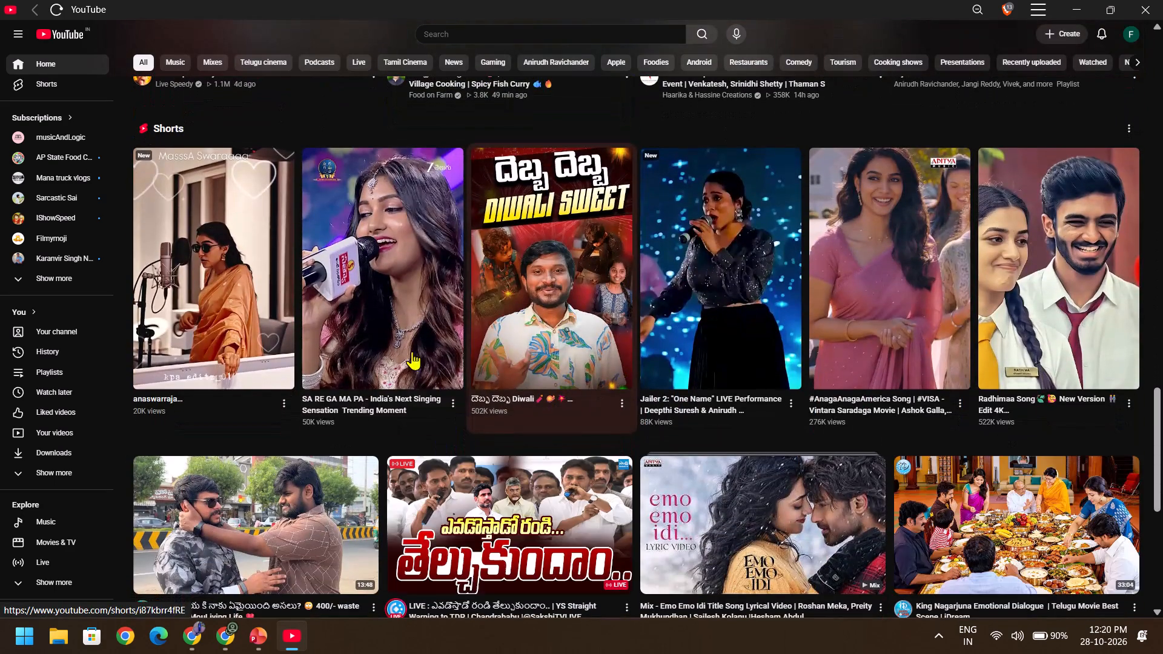
Play the first video in the second Shorts row, view its comments and close them.
left_click(212, 329)
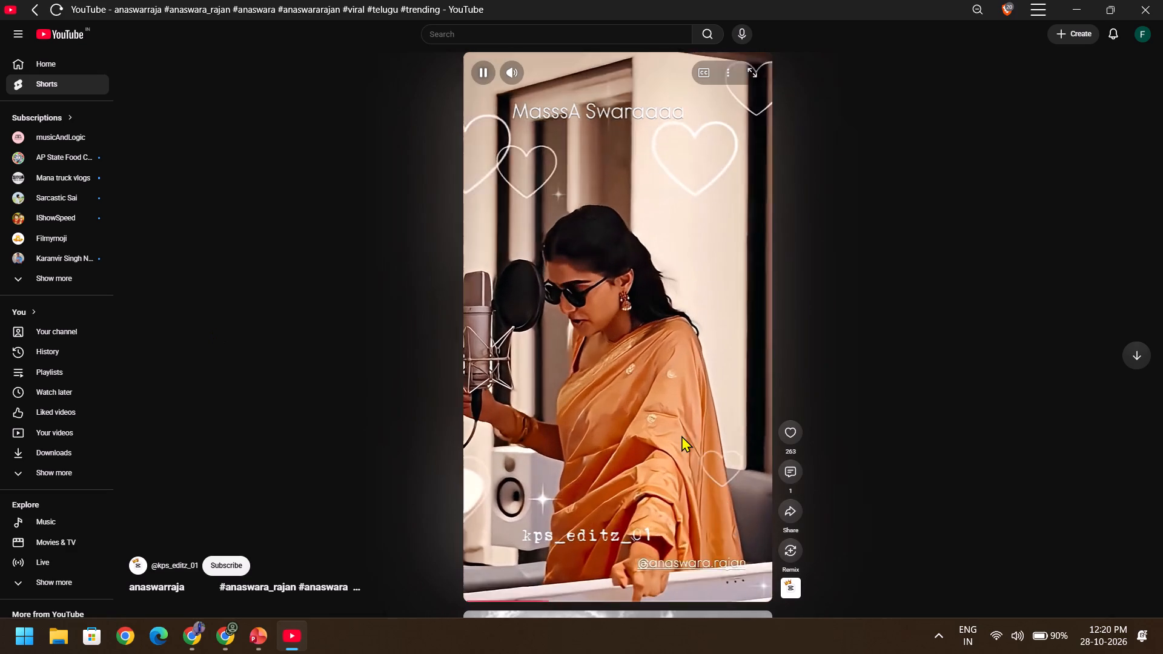
left_click(790, 463)
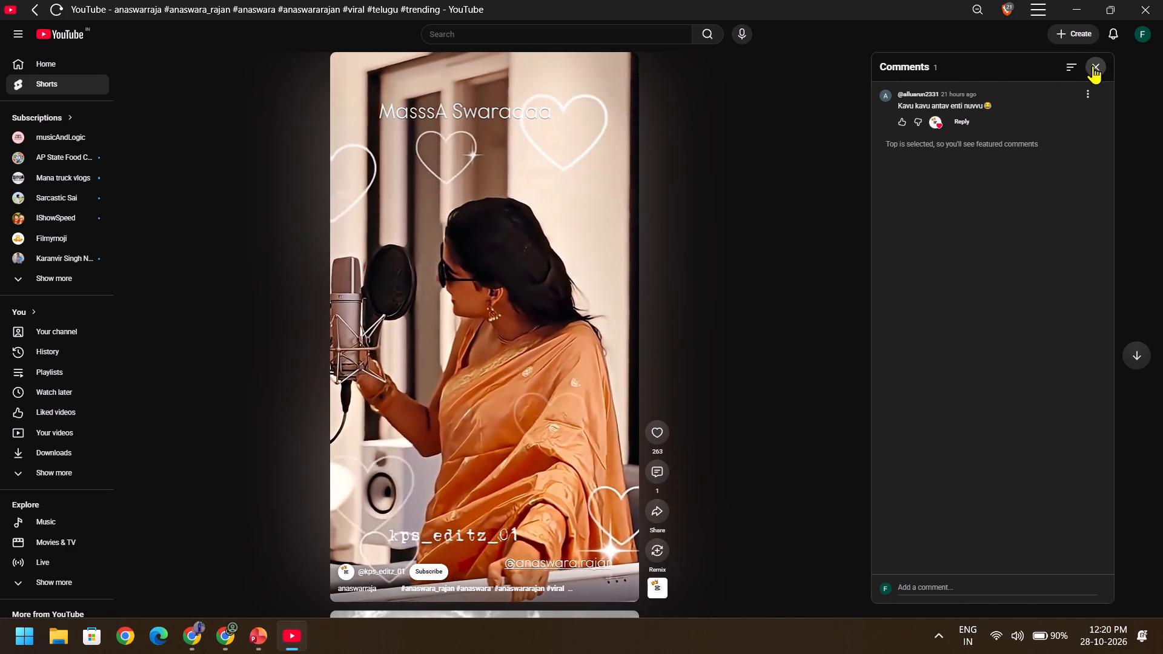
left_click(1093, 65)
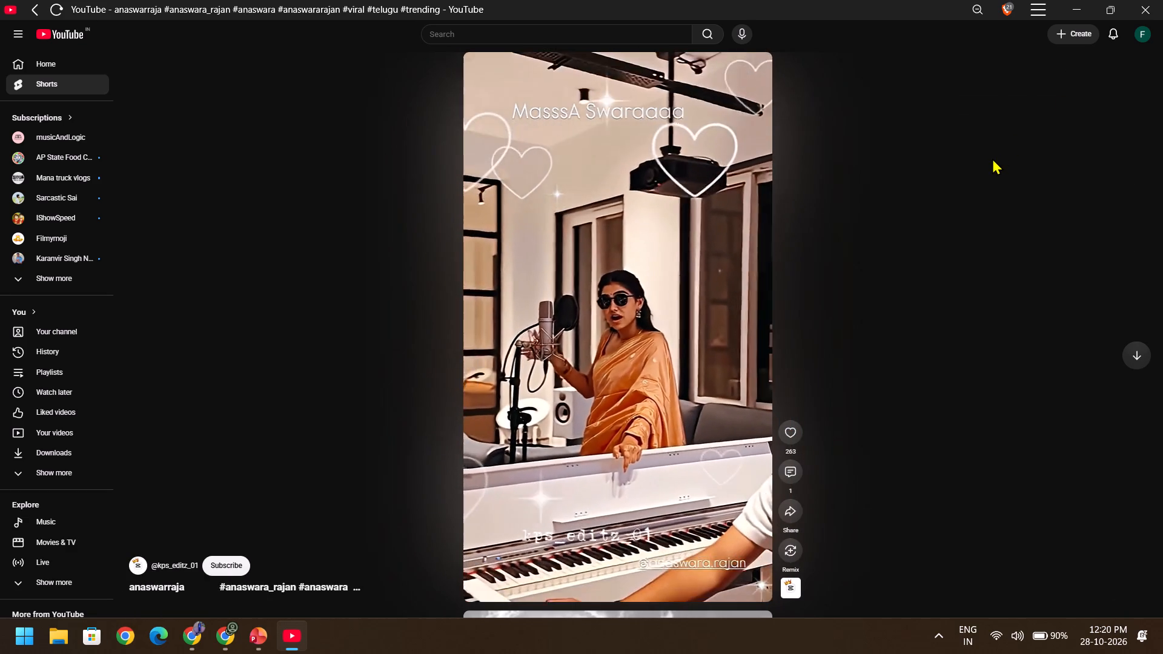
Watch the following Shorts one after another, advancing five videos.
key("Down")
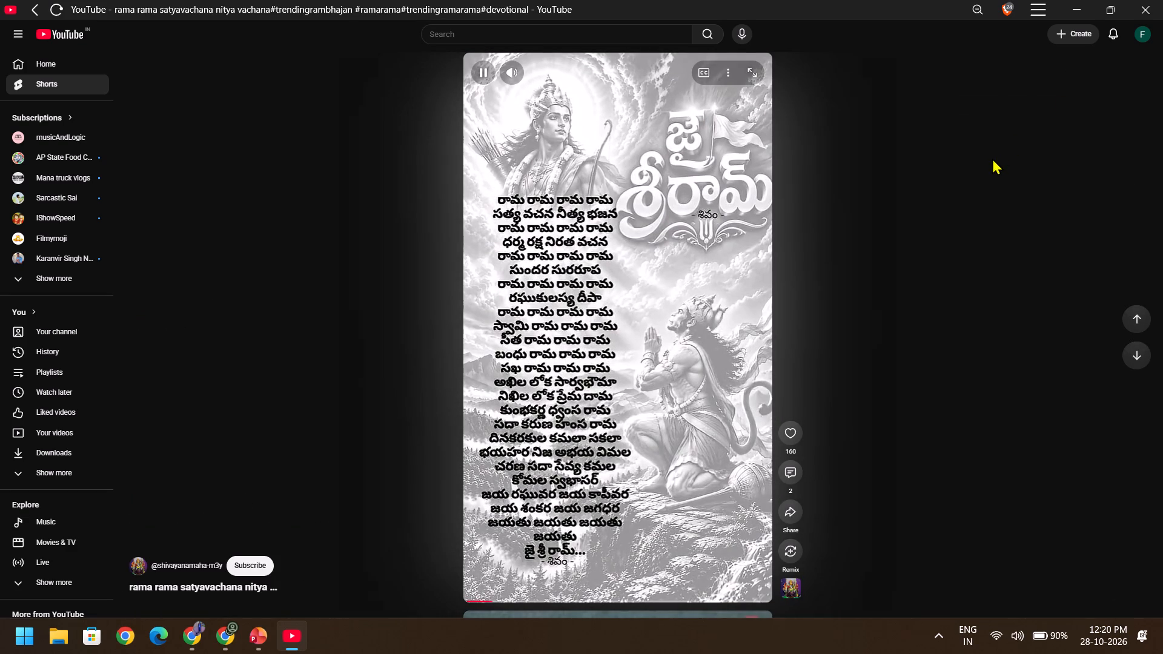
key("Down")
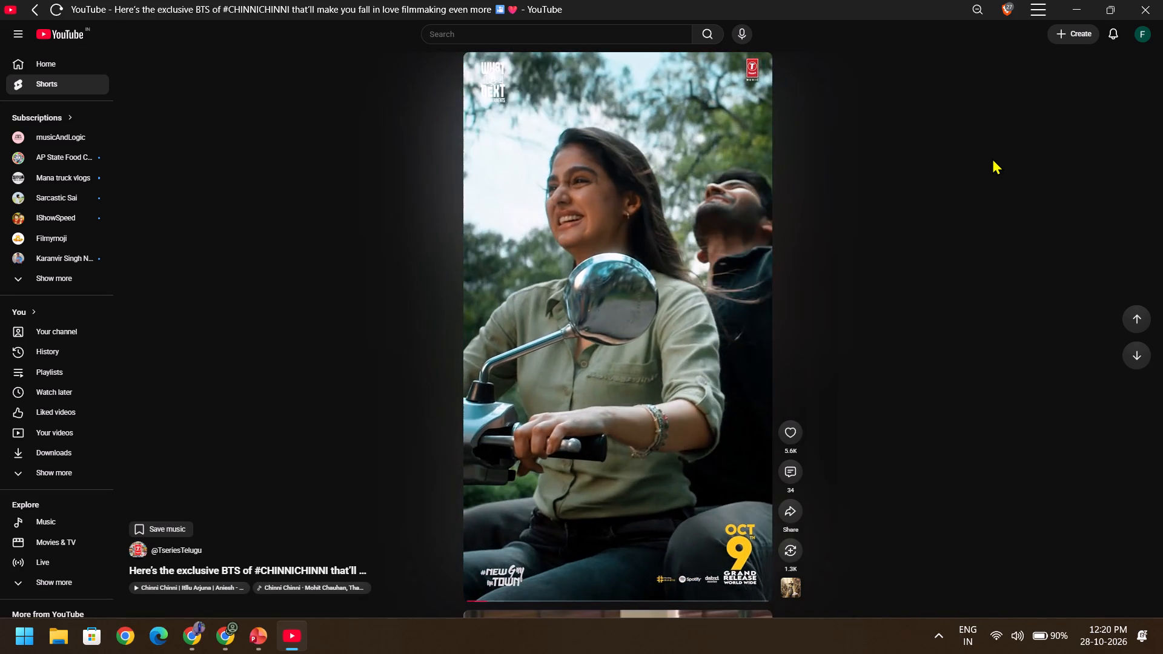
key("Down")
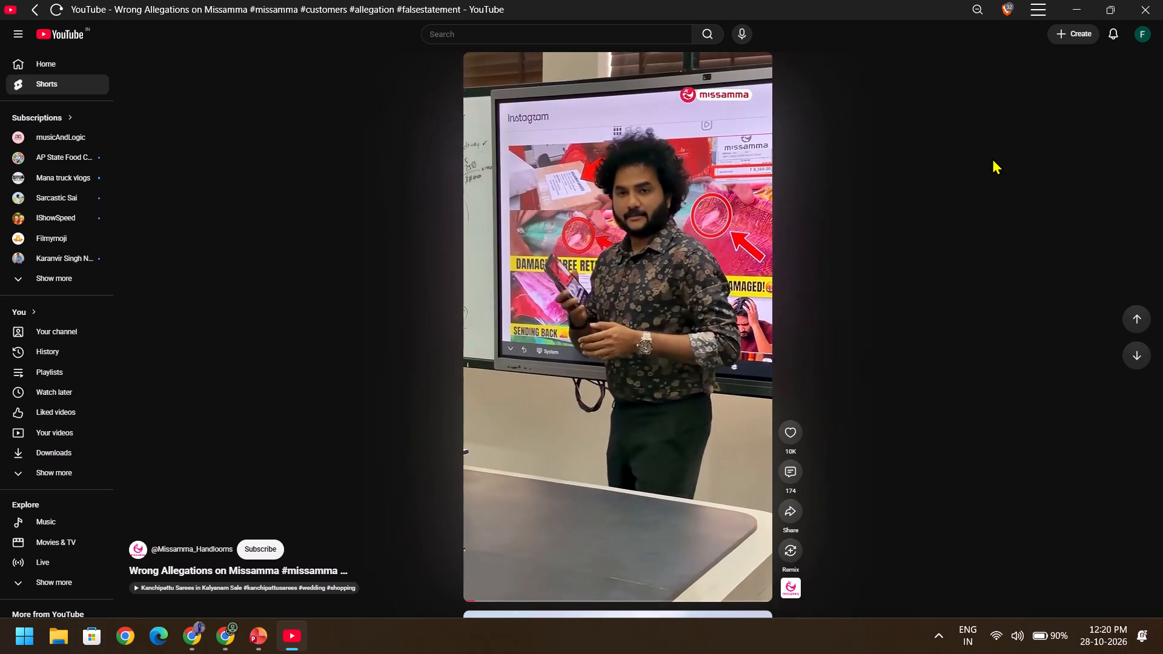
key("Down")
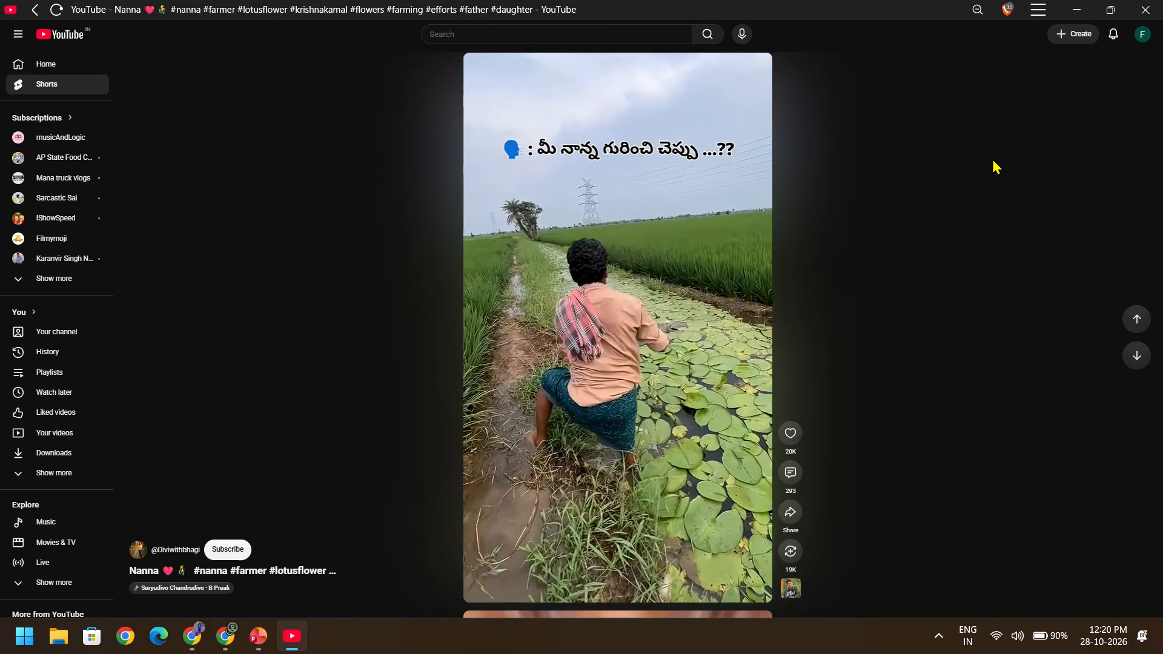
key("Down")
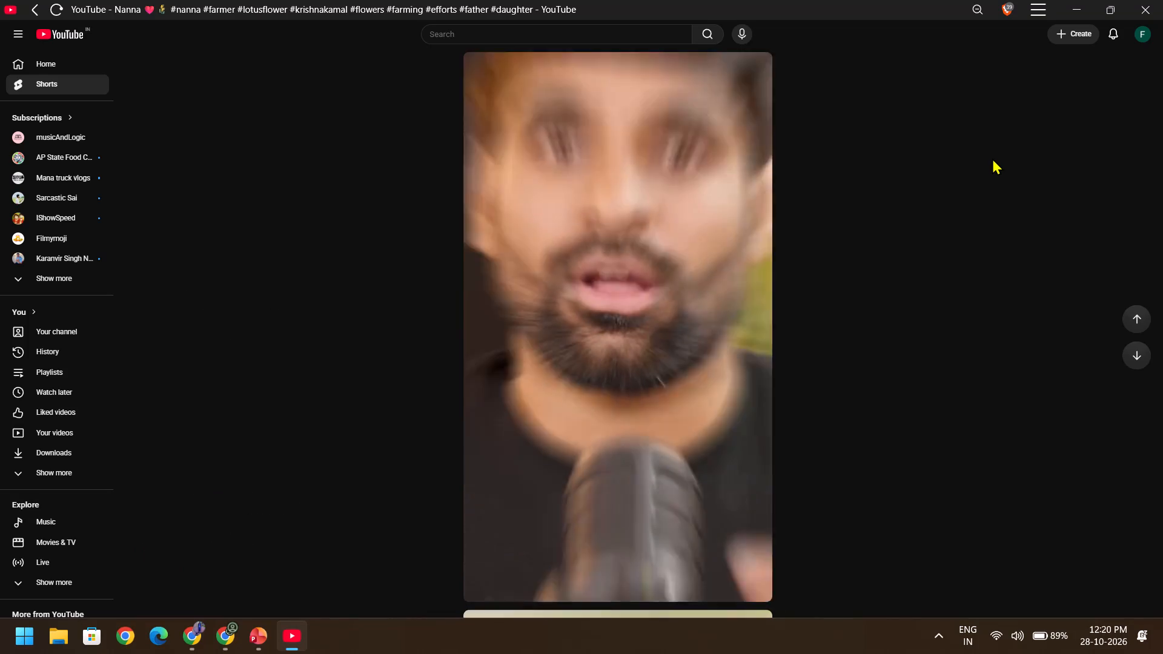